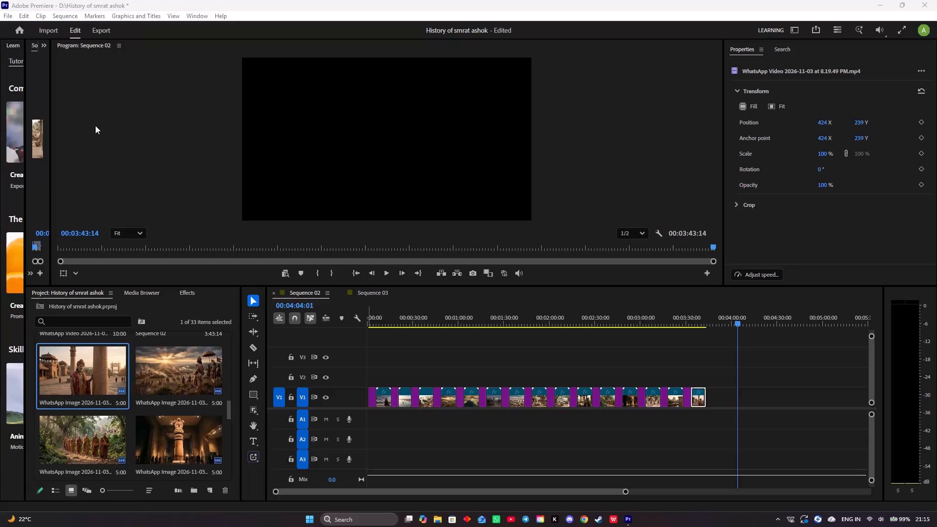
Import the media folder New folder (3) from drive D into the project, creating the new sequence Sequence 04.
{"action": "left_click", "coordinate": [49, 29]}
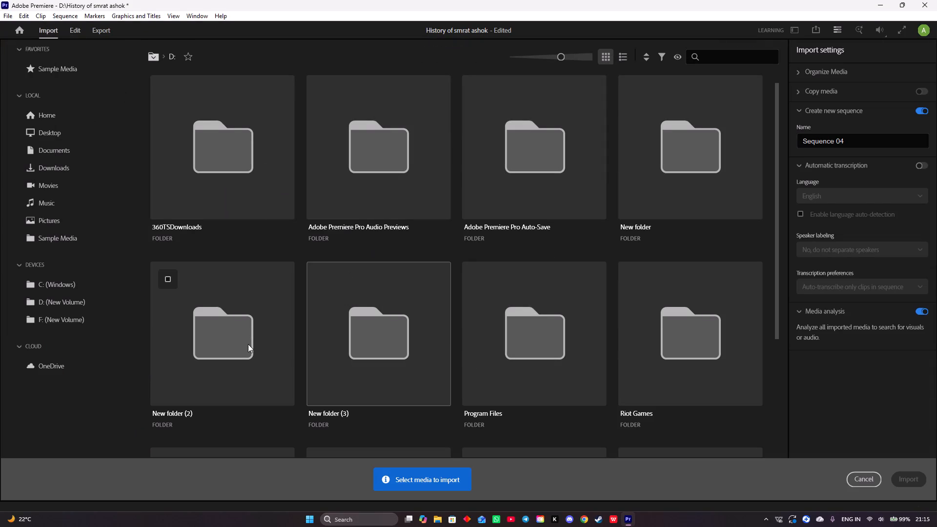
{"action": "left_click", "coordinate": [346, 381]}
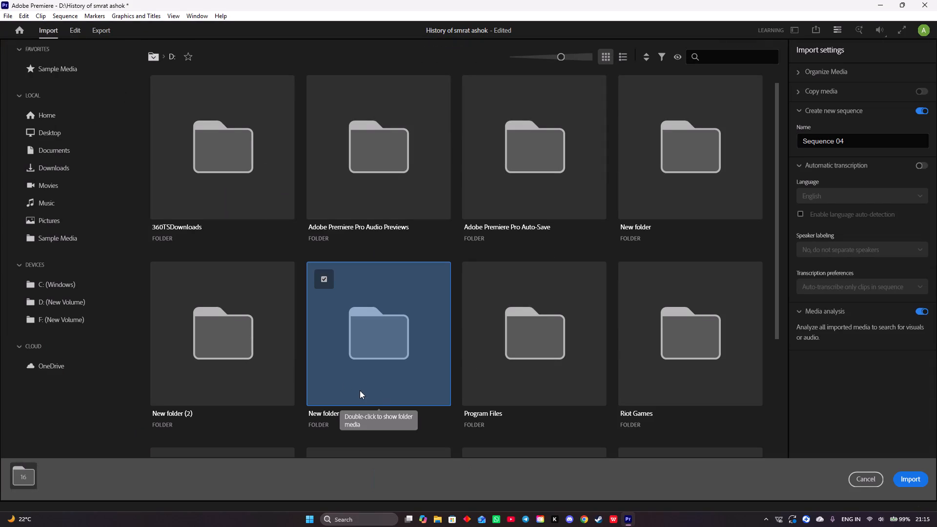
{"action": "left_click", "coordinate": [917, 479]}
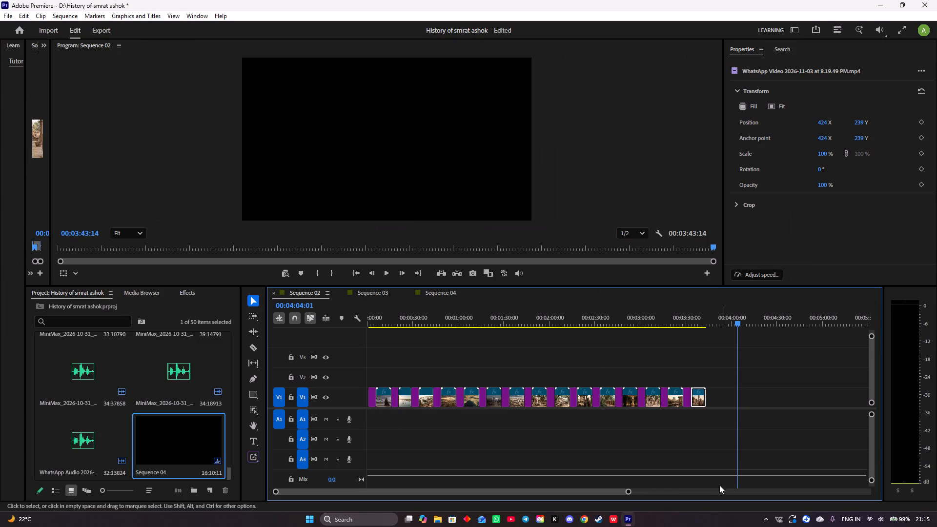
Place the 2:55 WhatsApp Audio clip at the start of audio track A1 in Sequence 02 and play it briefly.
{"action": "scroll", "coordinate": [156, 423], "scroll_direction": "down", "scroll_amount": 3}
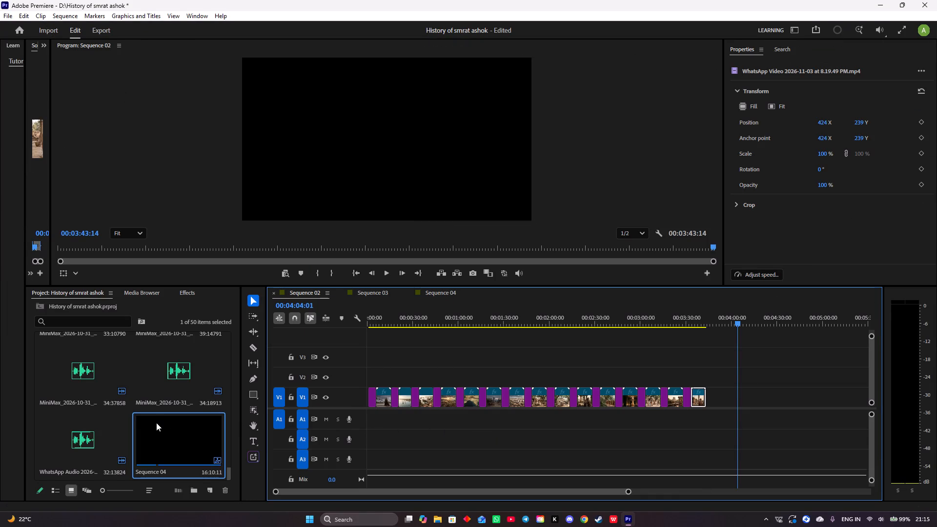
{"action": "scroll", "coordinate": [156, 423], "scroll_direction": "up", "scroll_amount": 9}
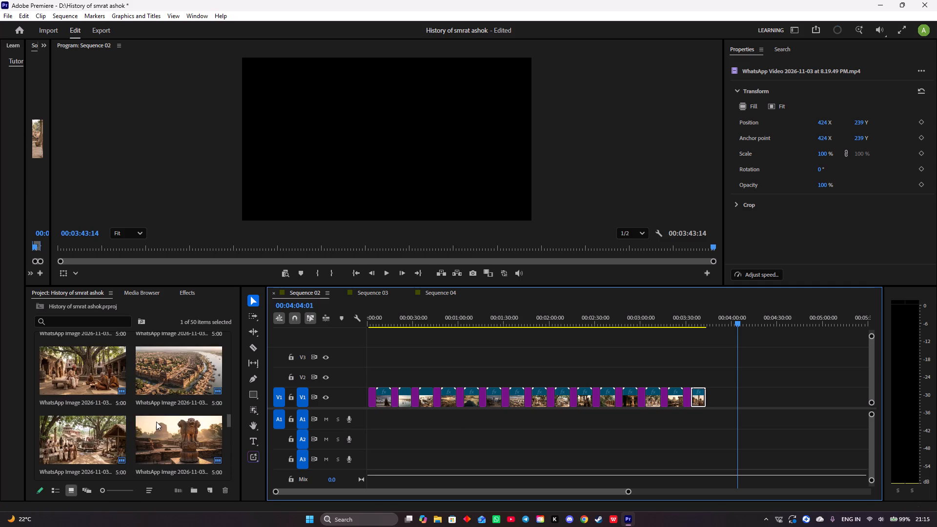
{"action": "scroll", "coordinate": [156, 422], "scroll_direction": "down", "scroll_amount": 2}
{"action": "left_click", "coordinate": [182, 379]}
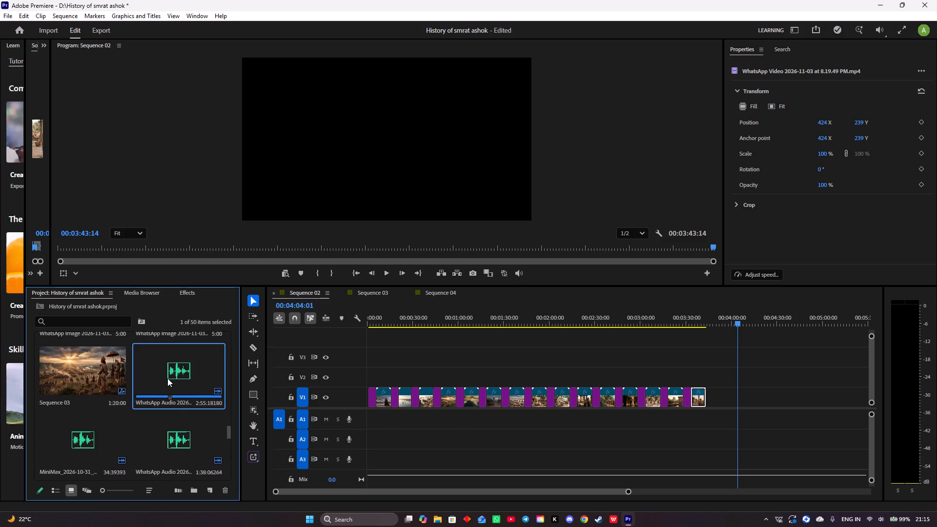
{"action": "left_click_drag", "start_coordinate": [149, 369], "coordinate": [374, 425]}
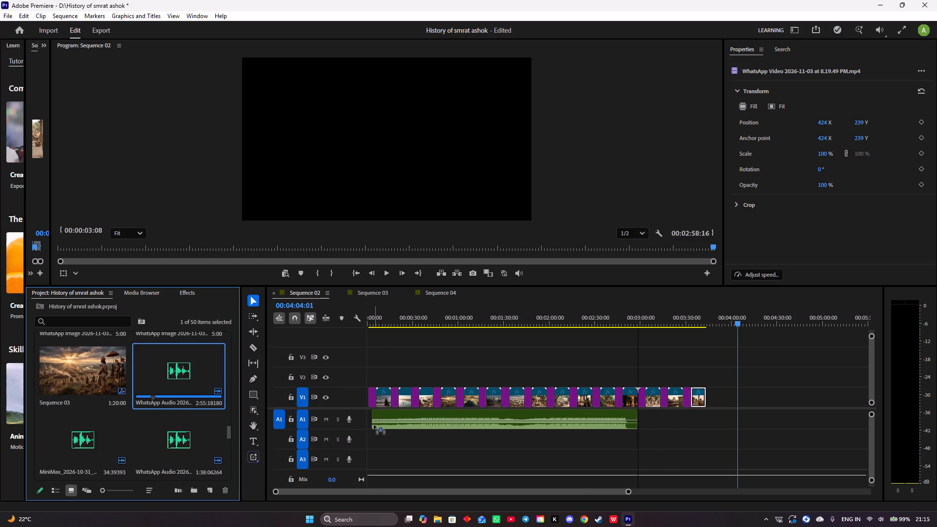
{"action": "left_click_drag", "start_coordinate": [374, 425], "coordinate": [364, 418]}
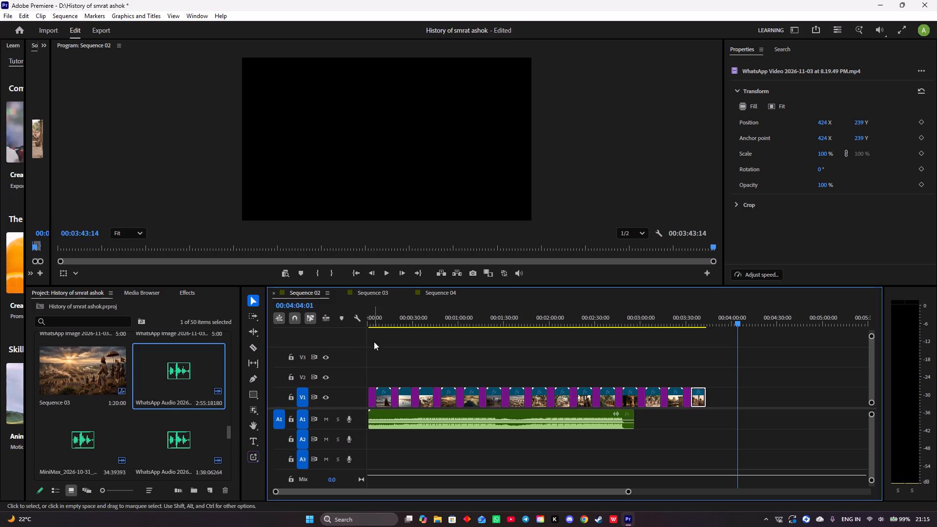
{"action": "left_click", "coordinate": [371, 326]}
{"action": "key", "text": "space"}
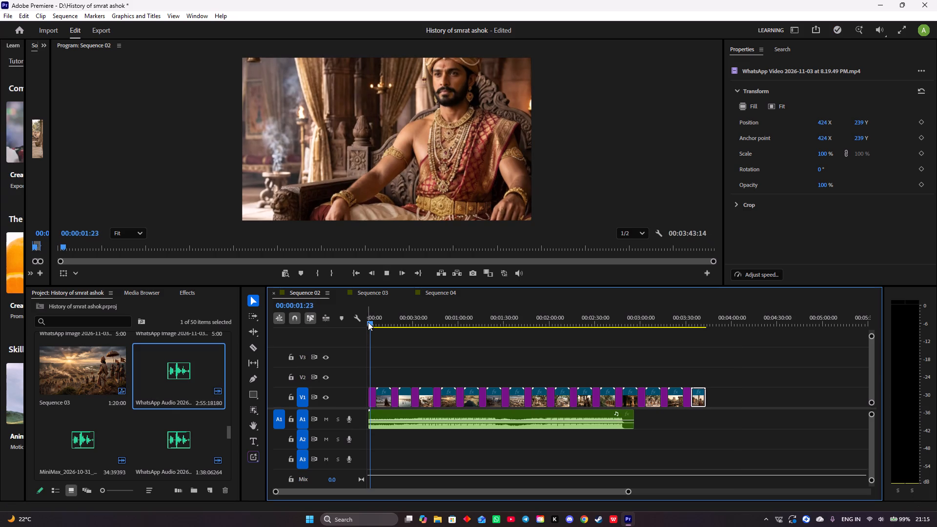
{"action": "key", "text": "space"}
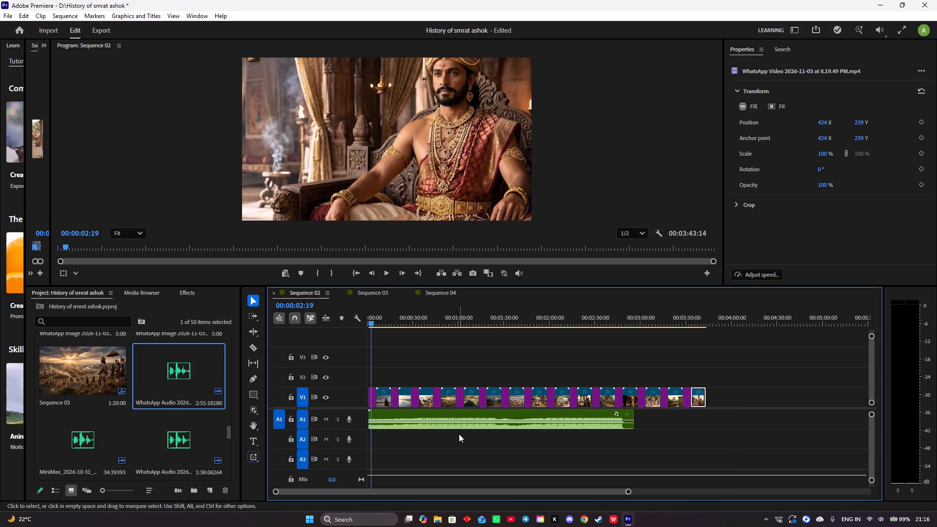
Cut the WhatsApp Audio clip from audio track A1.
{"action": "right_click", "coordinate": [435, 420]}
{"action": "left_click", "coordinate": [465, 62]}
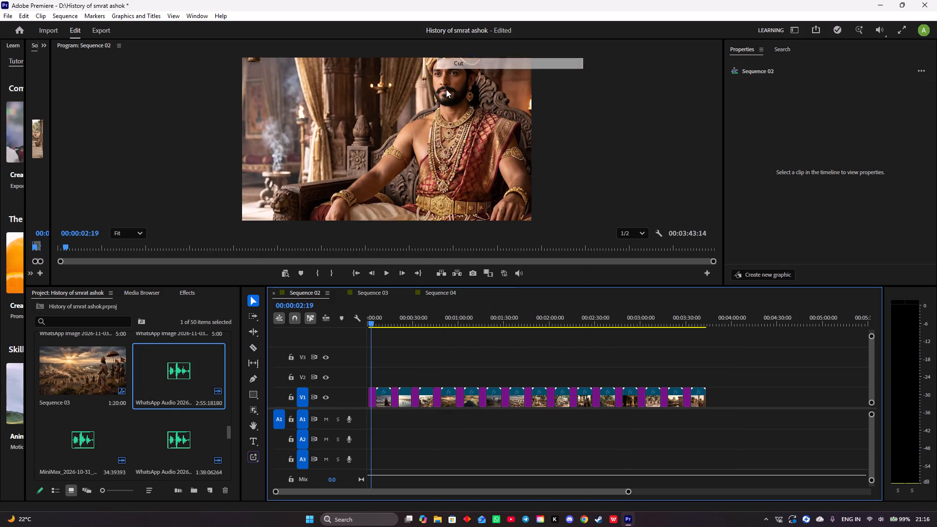
Place the MiniMax 16_48_08 Kind-hearted Male voice clip at the start of track A1 and listen to its opening.
{"action": "scroll", "coordinate": [156, 401], "scroll_direction": "down", "scroll_amount": 1}
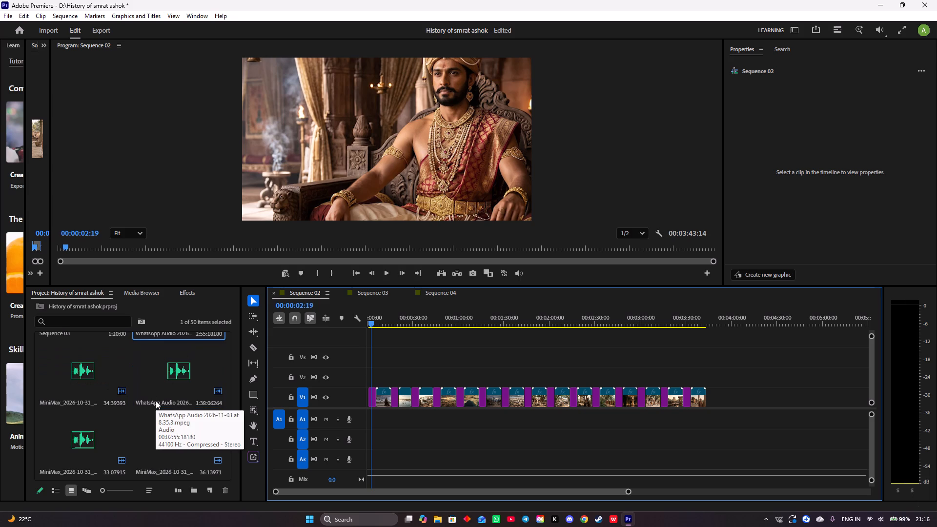
{"action": "scroll", "coordinate": [156, 401], "scroll_direction": "down", "scroll_amount": 1}
{"action": "scroll", "coordinate": [156, 401], "scroll_direction": "up", "scroll_amount": 1}
{"action": "left_click", "coordinate": [97, 384]}
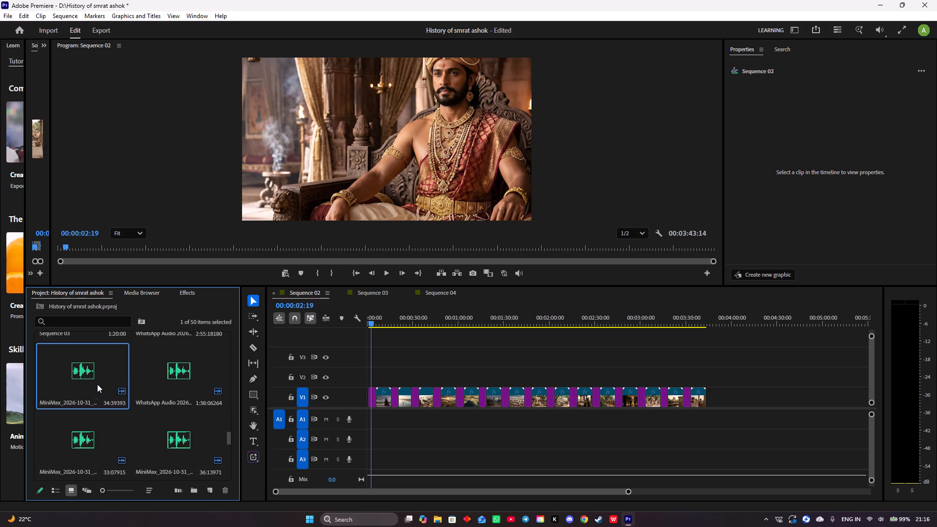
{"action": "left_click_drag", "start_coordinate": [85, 378], "coordinate": [426, 419]}
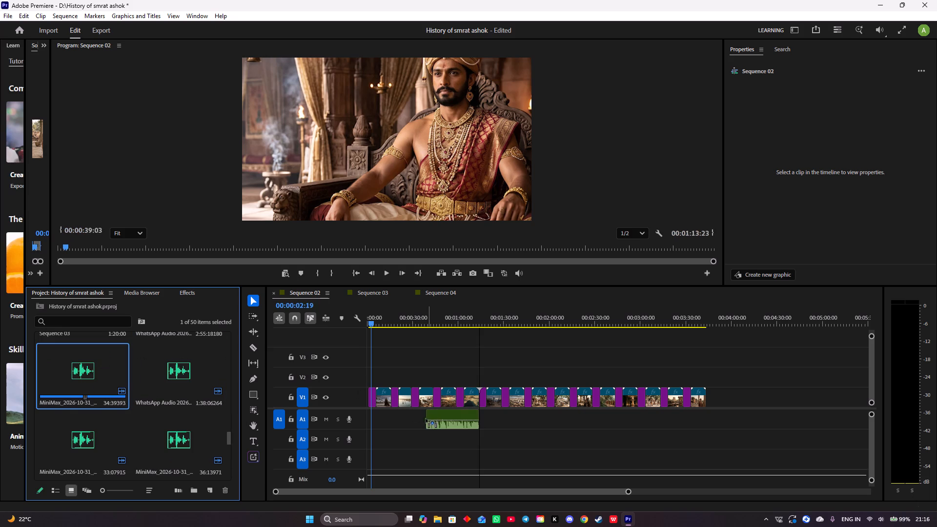
{"action": "left_click_drag", "start_coordinate": [426, 419], "coordinate": [360, 429]}
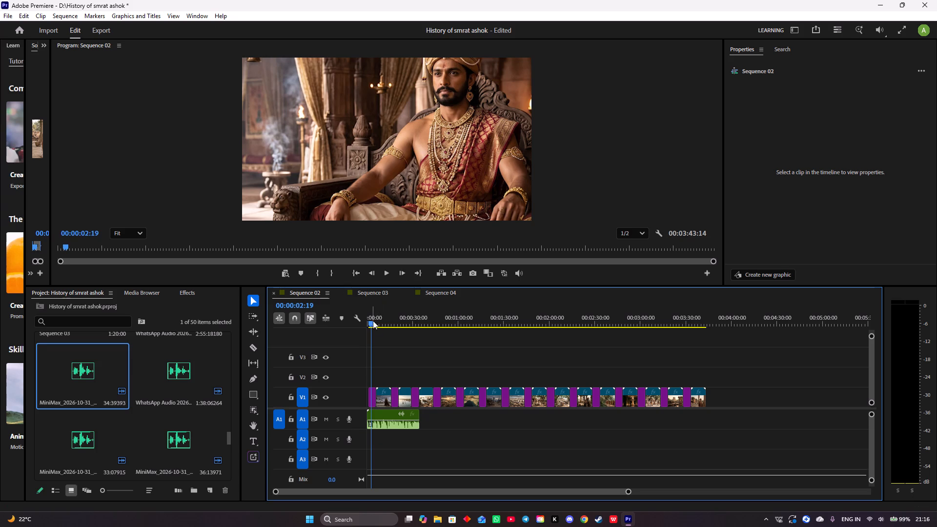
{"action": "left_click_drag", "start_coordinate": [372, 323], "coordinate": [366, 323]}
{"action": "key", "text": "space"}
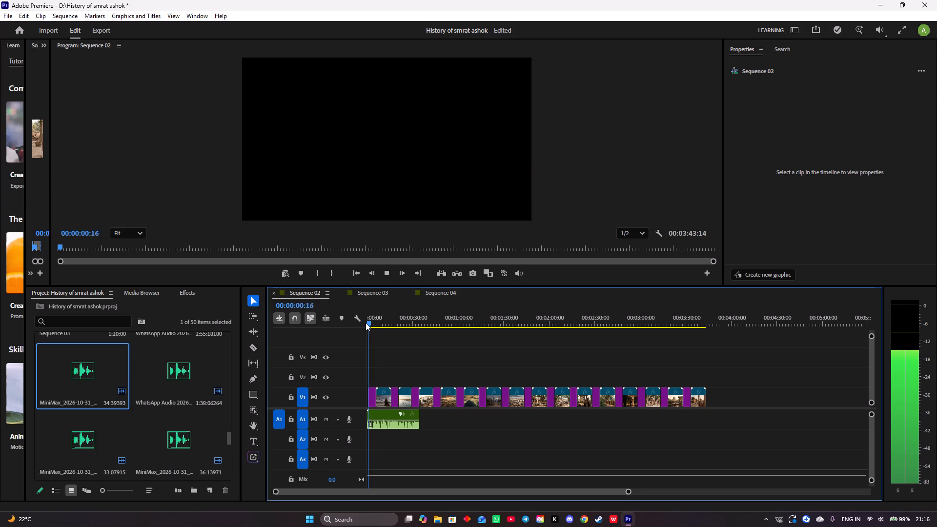
{"action": "left_click", "coordinate": [366, 323]}
{"action": "key", "text": "space"}
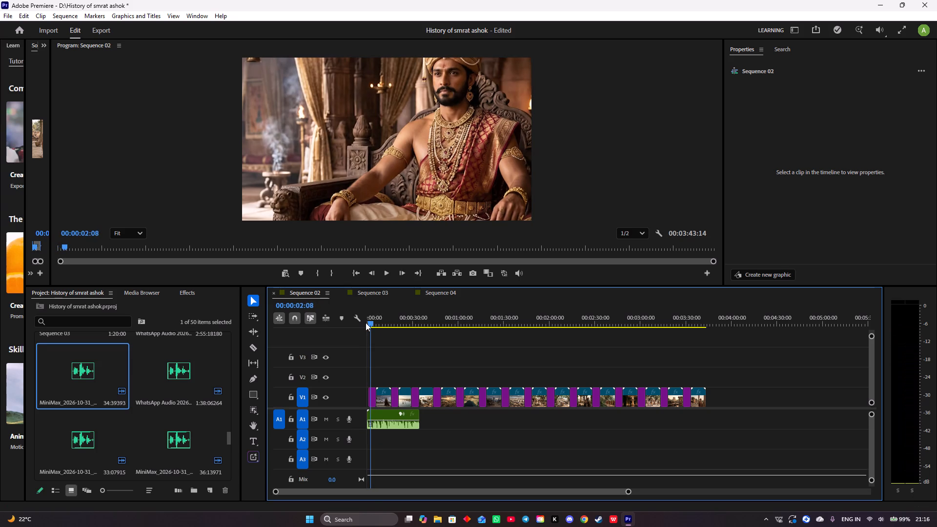
Move the 16_48_08 voice clip along track A1 so it starts at about 2:24.
{"action": "left_click_drag", "start_coordinate": [384, 415], "coordinate": [460, 421]}
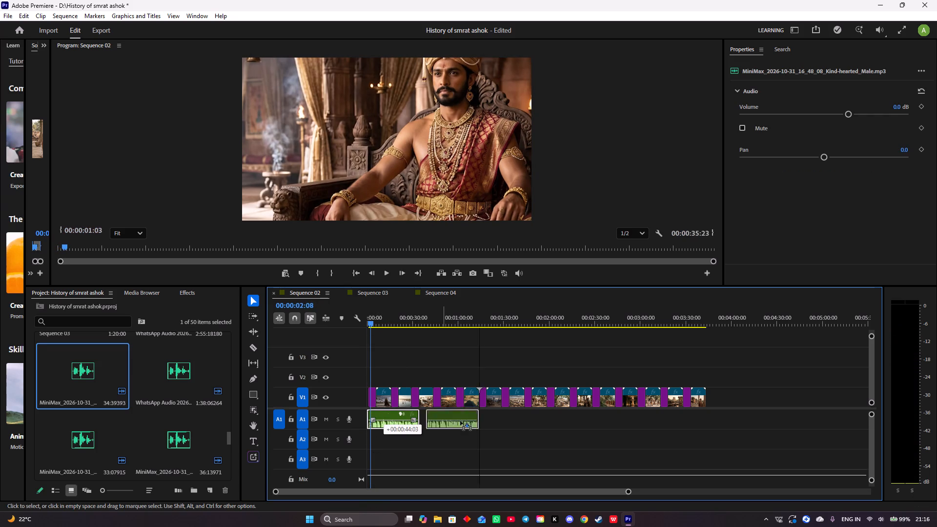
{"action": "left_click_drag", "start_coordinate": [460, 421], "coordinate": [602, 422]}
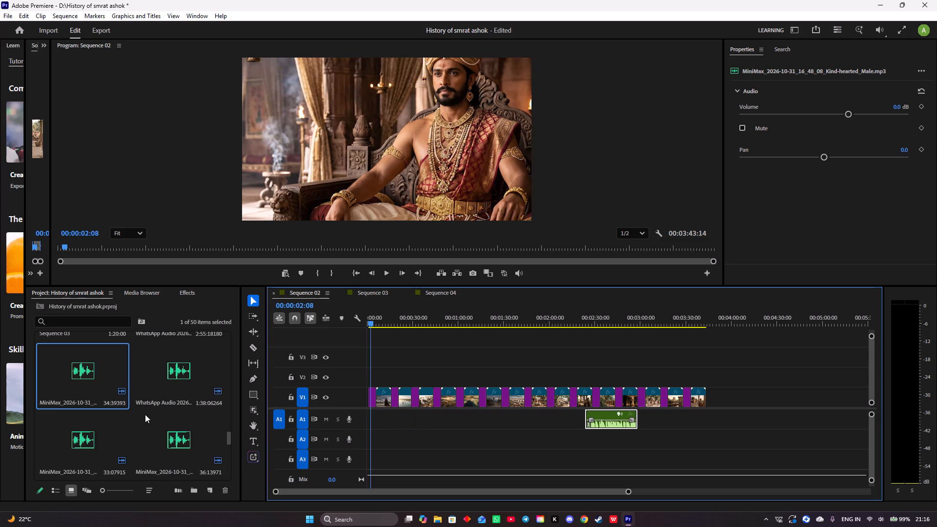
Place the MiniMax 16_50_27 Kind-hearted Male voice clip at the start of track A1 and listen to its opening.
{"action": "left_click", "coordinate": [94, 430]}
{"action": "left_click_drag", "start_coordinate": [94, 430], "coordinate": [335, 423]}
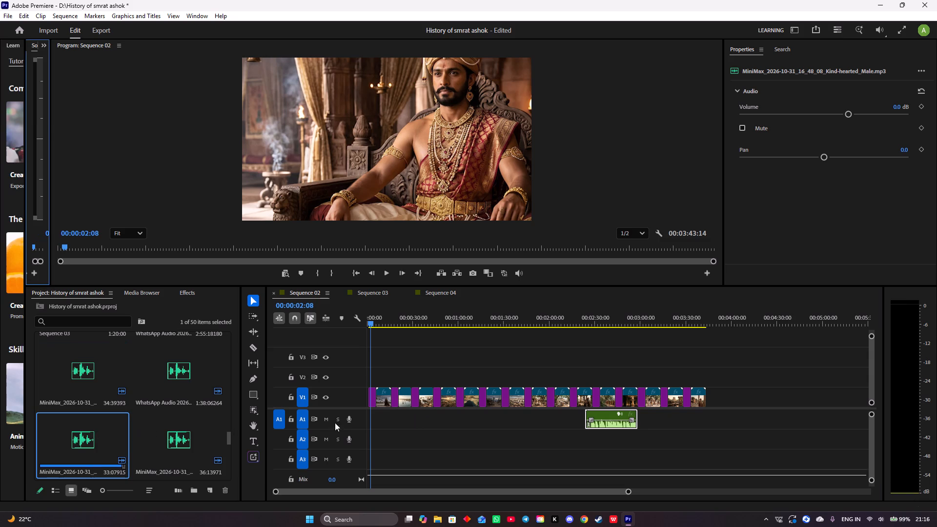
{"action": "left_click_drag", "start_coordinate": [335, 423], "coordinate": [408, 418]}
{"action": "left_click_drag", "start_coordinate": [68, 434], "coordinate": [158, 423]}
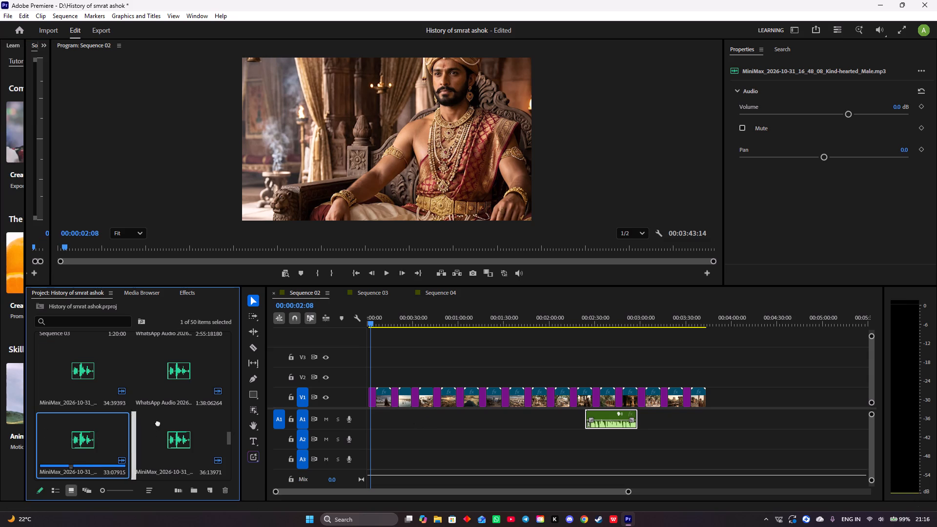
{"action": "left_click_drag", "start_coordinate": [158, 423], "coordinate": [363, 413]}
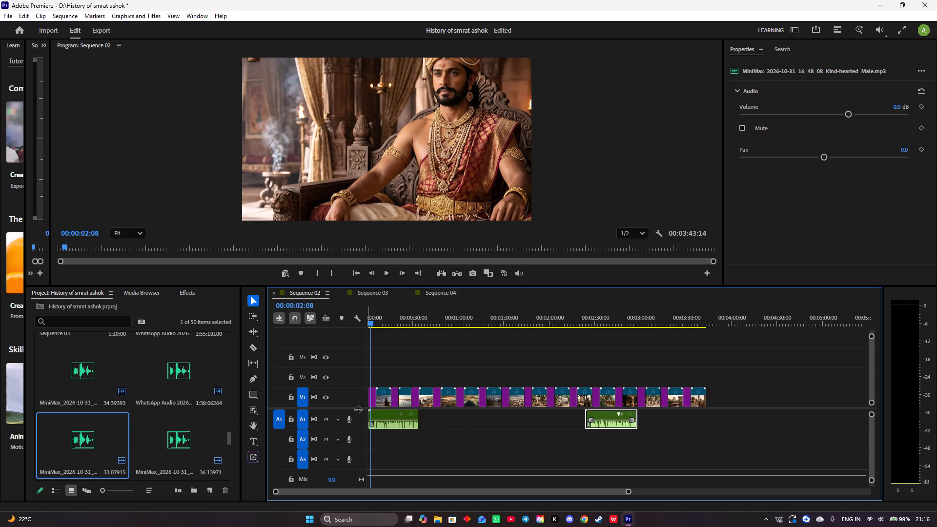
{"action": "key", "text": "space"}
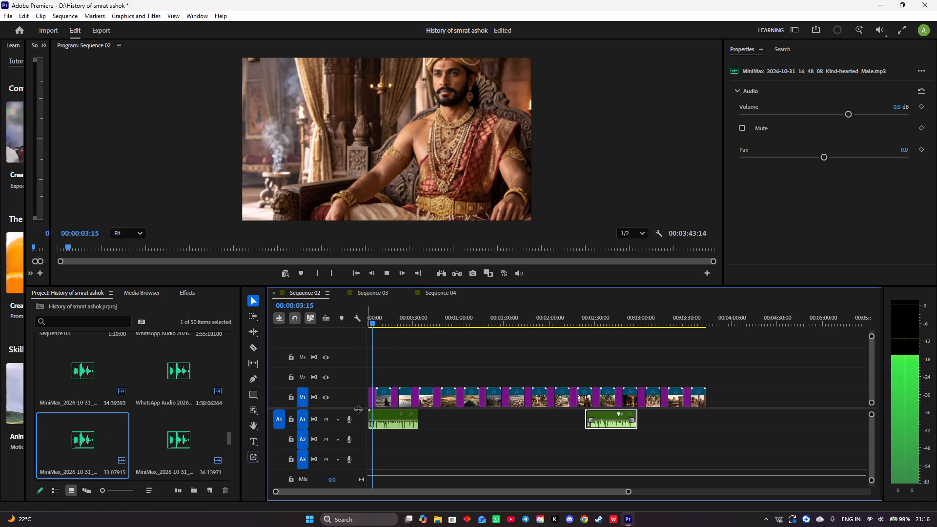
{"action": "key", "text": "space"}
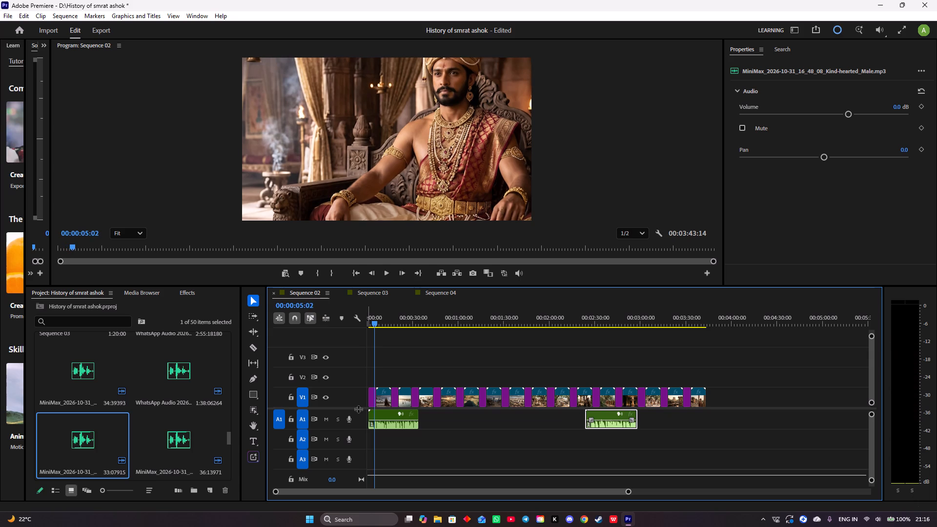
Move the 16_50_27 voice clip along track A1 to about 1:49, just before the other voice clip.
{"action": "left_click_drag", "start_coordinate": [386, 412], "coordinate": [545, 407]}
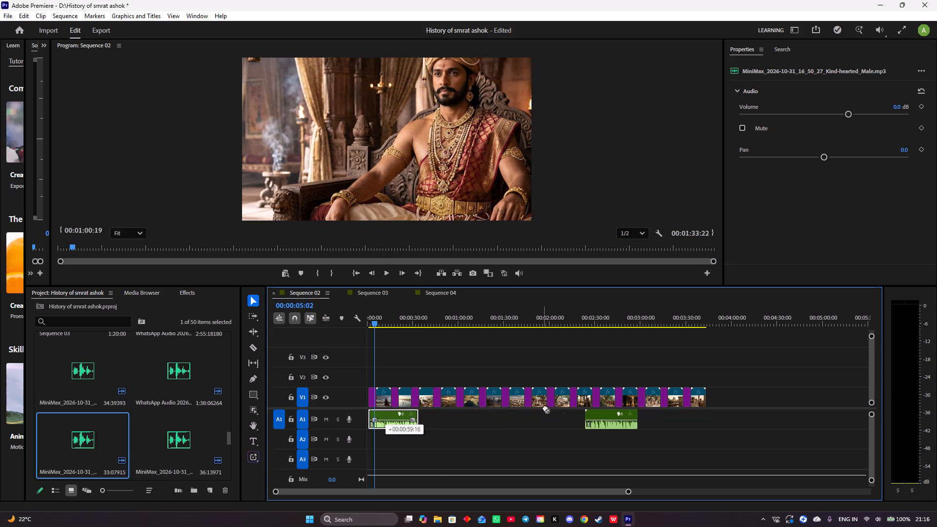
{"action": "left_click_drag", "start_coordinate": [545, 407], "coordinate": [549, 413]}
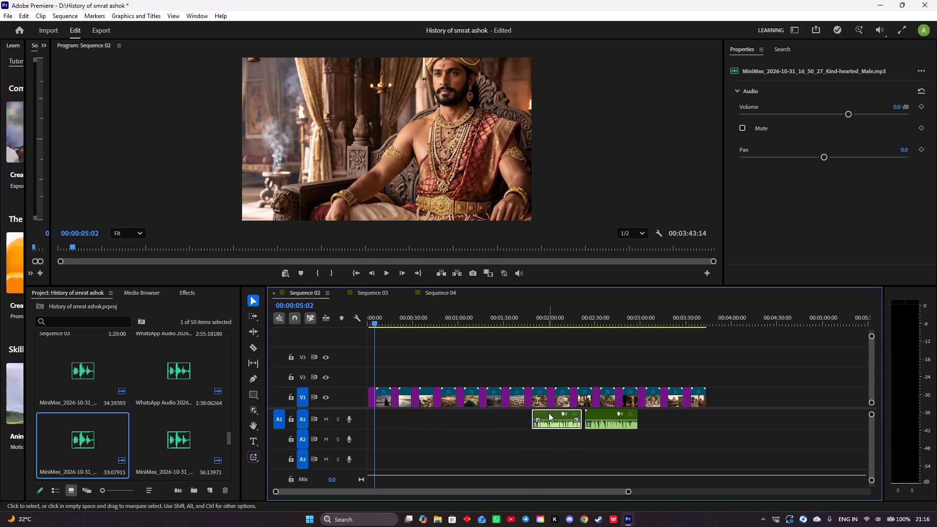
Place the 36-second MiniMax voice clip at the start of track A1.
{"action": "left_click", "coordinate": [164, 442]}
{"action": "left_click_drag", "start_coordinate": [164, 442], "coordinate": [287, 416]}
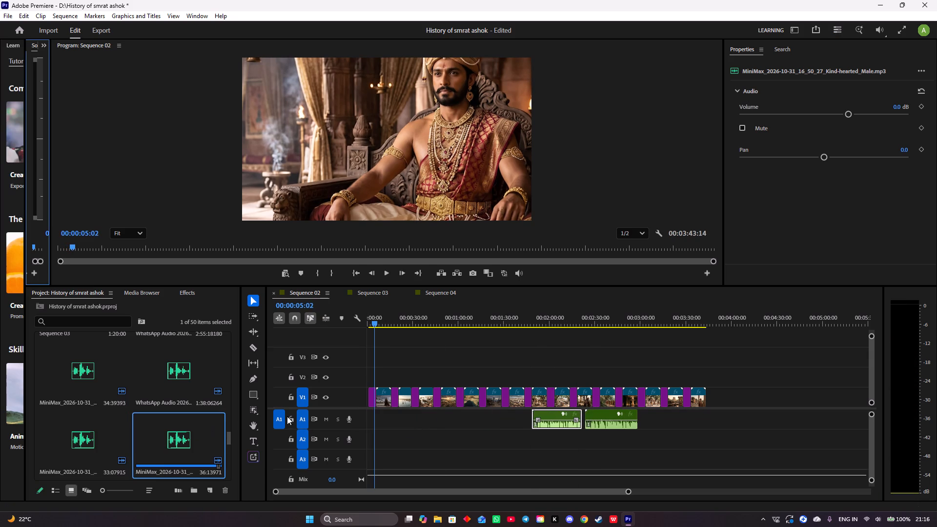
{"action": "left_click_drag", "start_coordinate": [287, 416], "coordinate": [436, 420]}
{"action": "left_click_drag", "start_coordinate": [197, 440], "coordinate": [397, 434]}
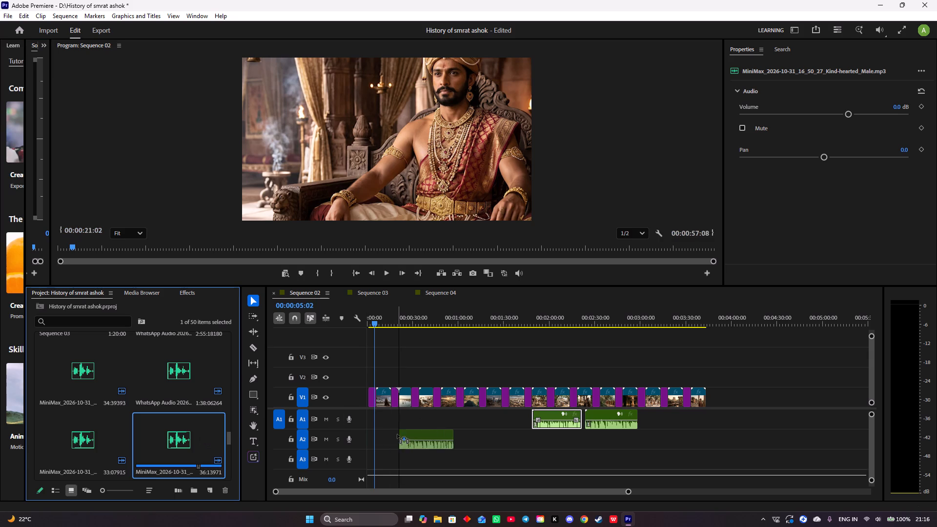
{"action": "left_click_drag", "start_coordinate": [397, 434], "coordinate": [347, 426]}
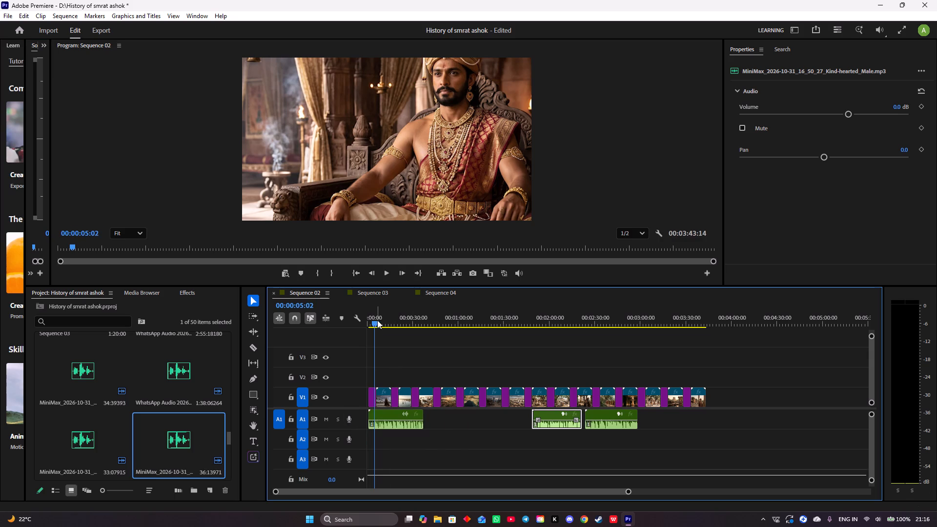
Listen to the opening of the voice clip at the start of track A1 from the beginning of the sequence.
{"action": "left_click_drag", "start_coordinate": [377, 320], "coordinate": [361, 317]}
{"action": "key", "text": "space"}
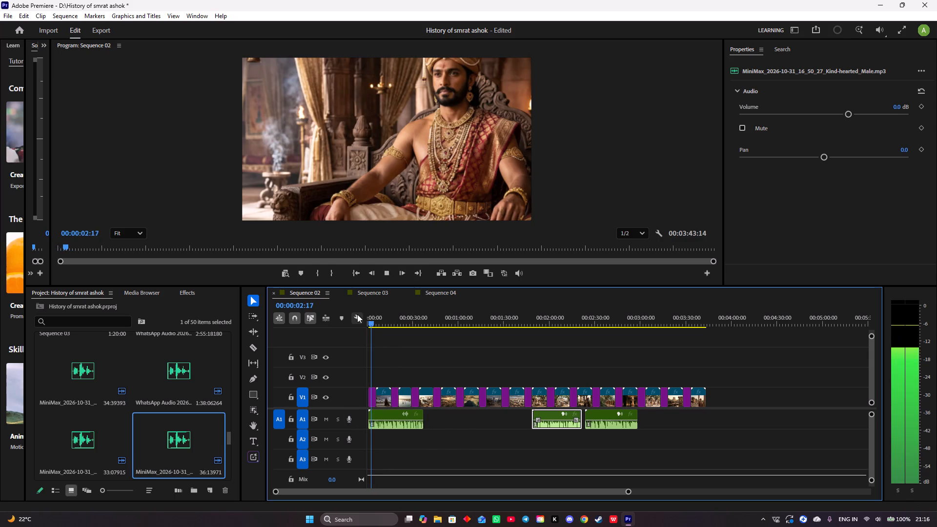
{"action": "key", "text": "space"}
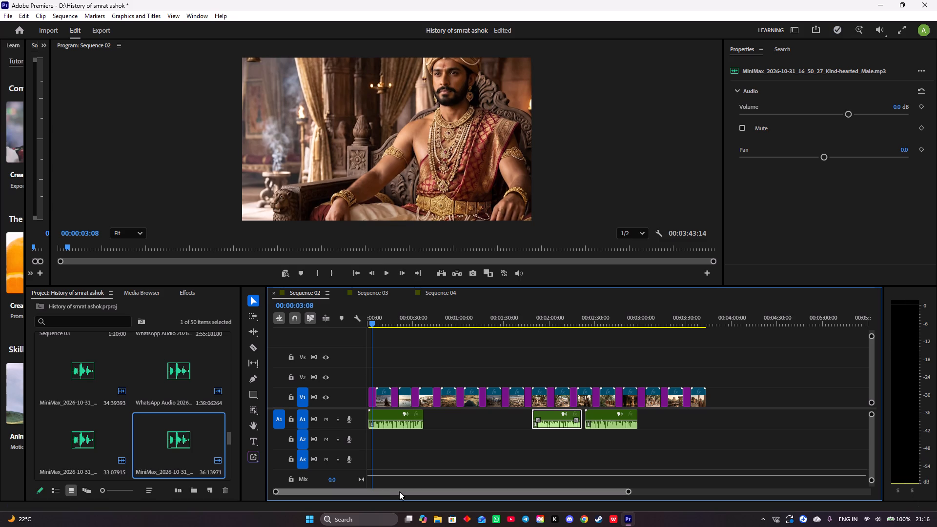
{"action": "left_click_drag", "start_coordinate": [399, 491], "coordinate": [359, 495]}
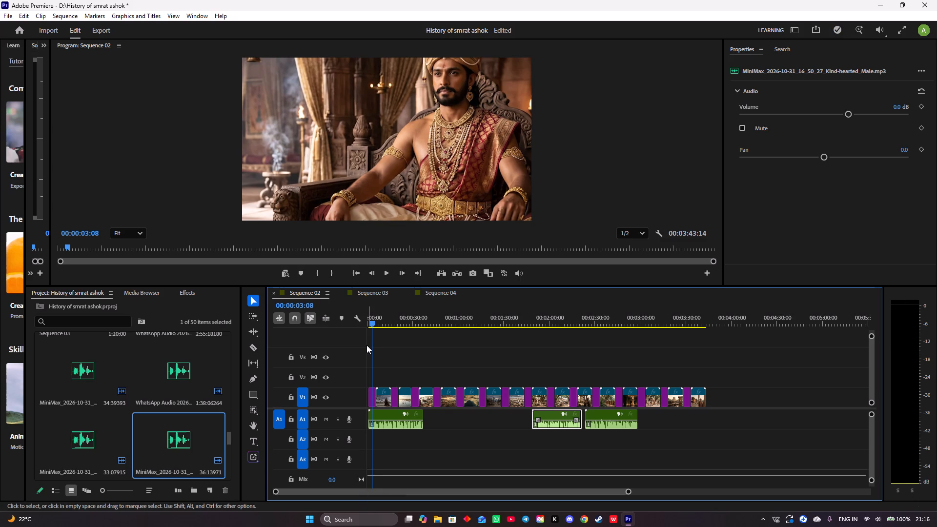
{"action": "left_click_drag", "start_coordinate": [369, 347], "coordinate": [357, 345]}
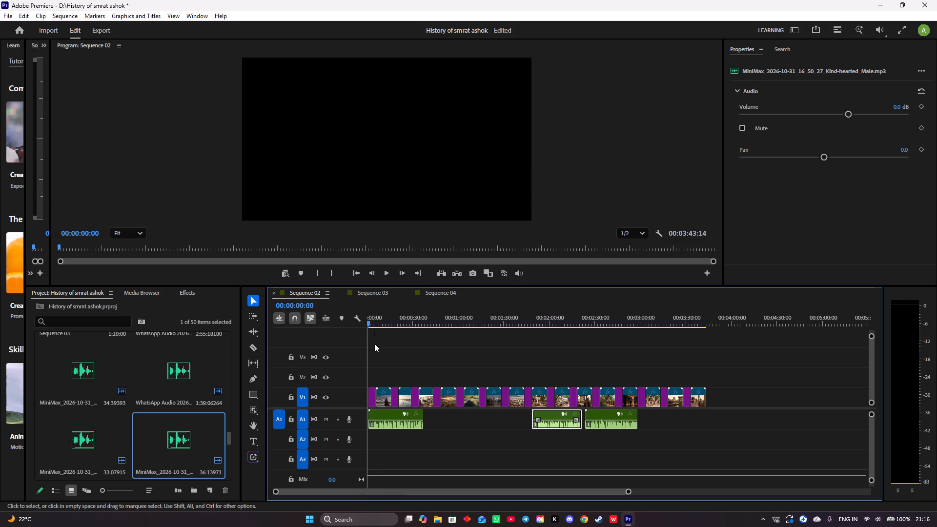
{"action": "key", "text": "space"}
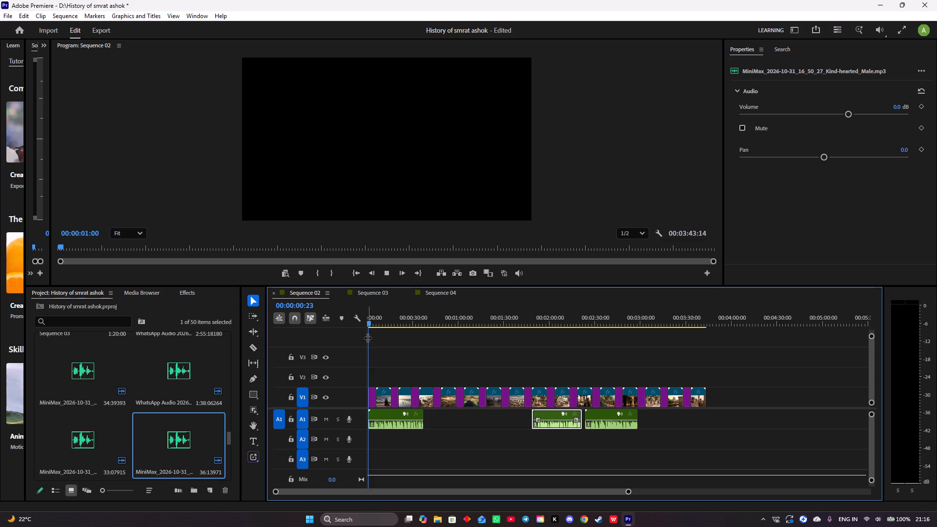
{"action": "key", "text": "space"}
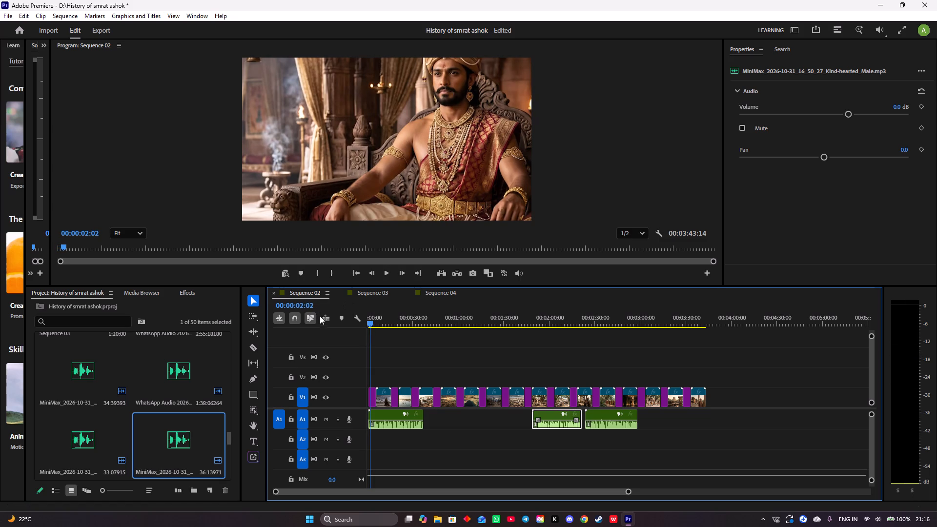
{"action": "left_click", "coordinate": [375, 314]}
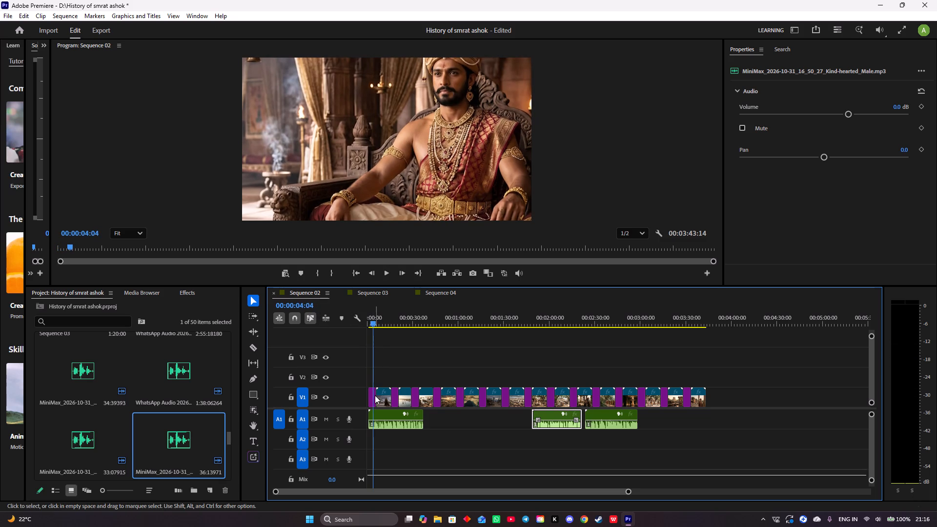
Move the first image clip on track V1 to the very start of the sequence.
{"action": "left_click_drag", "start_coordinate": [372, 394], "coordinate": [367, 394]}
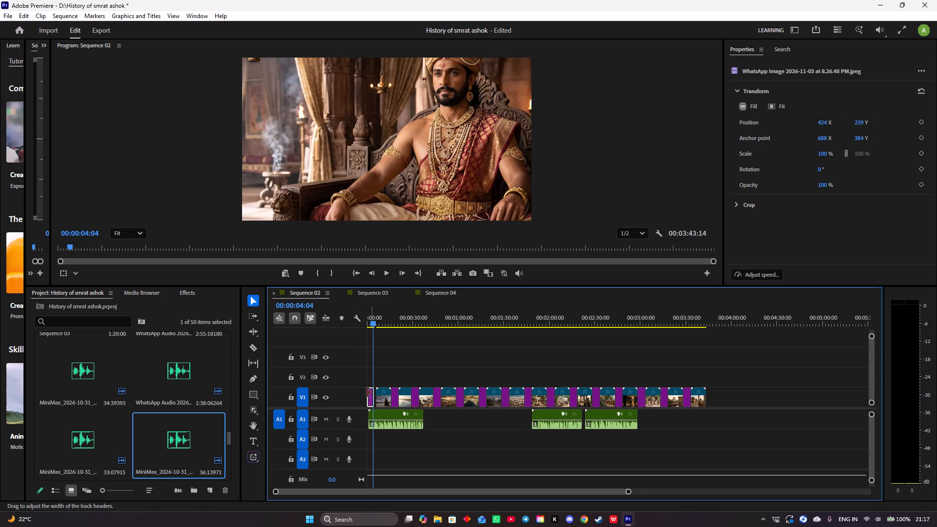
Move the 16_46_48 voice clip along track A1 to about 1:07, ahead of the 16_50_27 clip.
{"action": "left_click_drag", "start_coordinate": [381, 412], "coordinate": [433, 423]}
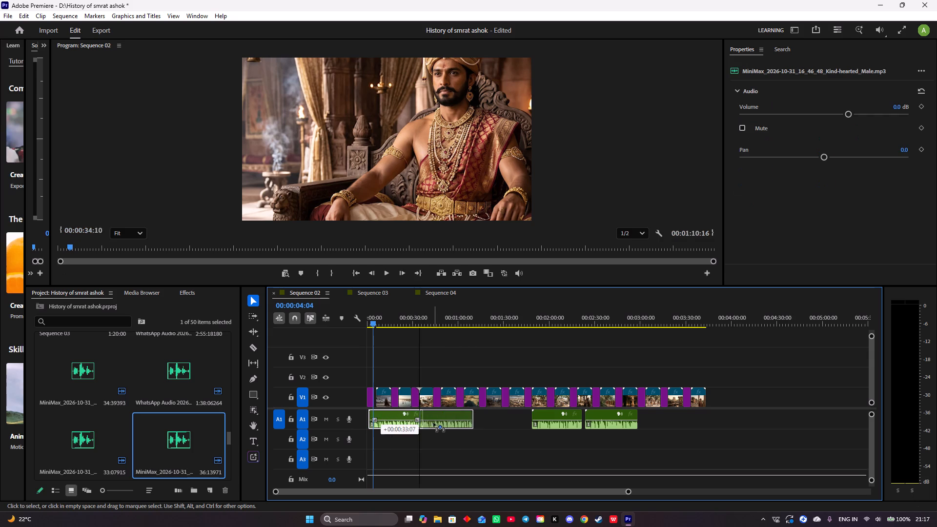
{"action": "left_click_drag", "start_coordinate": [433, 423], "coordinate": [485, 428]}
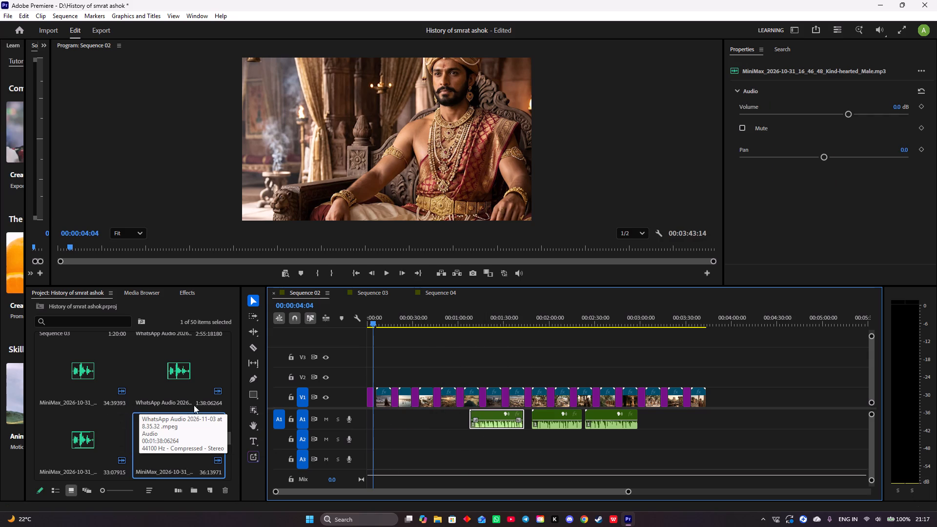
Place the 35-second MiniMax 16_35_13 Kind-hearted Male voice clip at the start of track A1 and listen to its opening.
{"action": "scroll", "coordinate": [198, 398], "scroll_direction": "down", "scroll_amount": 1}
{"action": "scroll", "coordinate": [181, 388], "scroll_direction": "up", "scroll_amount": 1}
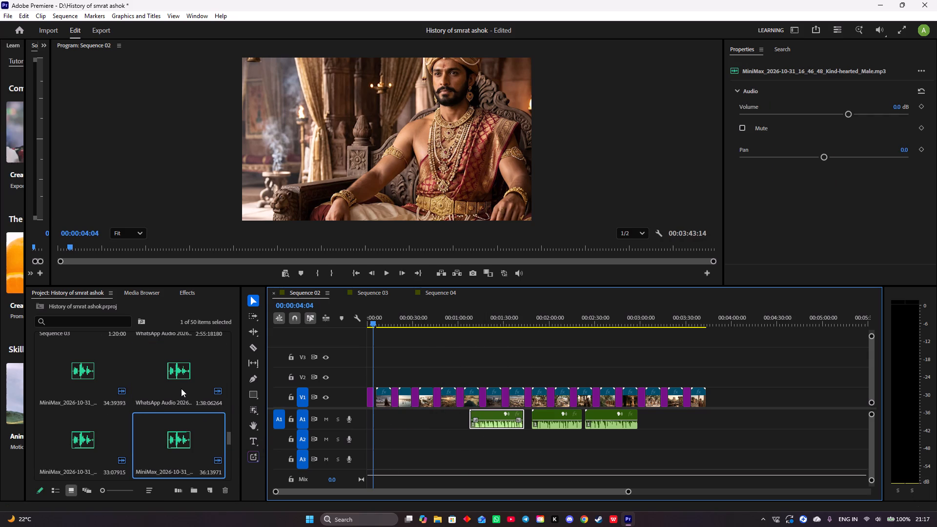
{"action": "scroll", "coordinate": [160, 443], "scroll_direction": "down", "scroll_amount": 1}
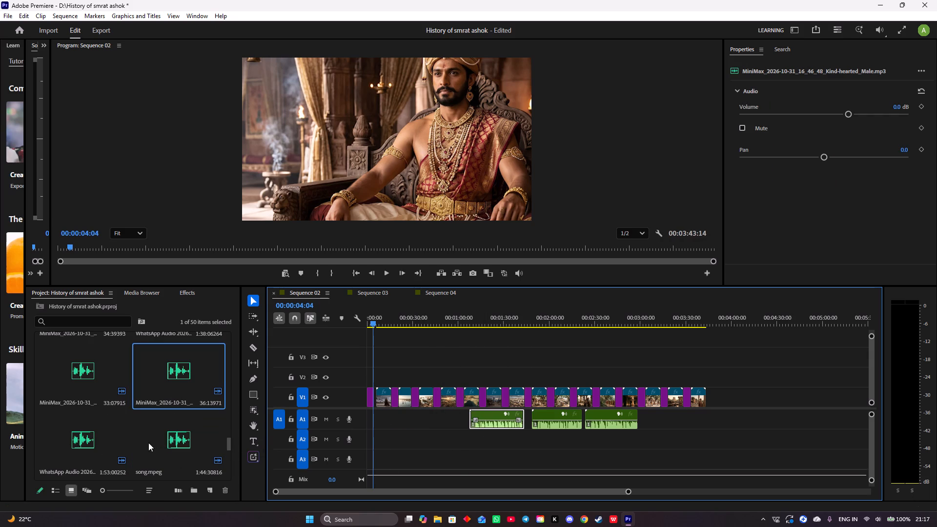
{"action": "left_click", "coordinate": [81, 446]}
{"action": "scroll", "coordinate": [124, 449], "scroll_direction": "down", "scroll_amount": 1}
{"action": "left_click", "coordinate": [86, 446]}
{"action": "left_click_drag", "start_coordinate": [80, 442], "coordinate": [363, 423]}
{"action": "left_click_drag", "start_coordinate": [373, 323], "coordinate": [358, 322]}
{"action": "key", "text": "space"}
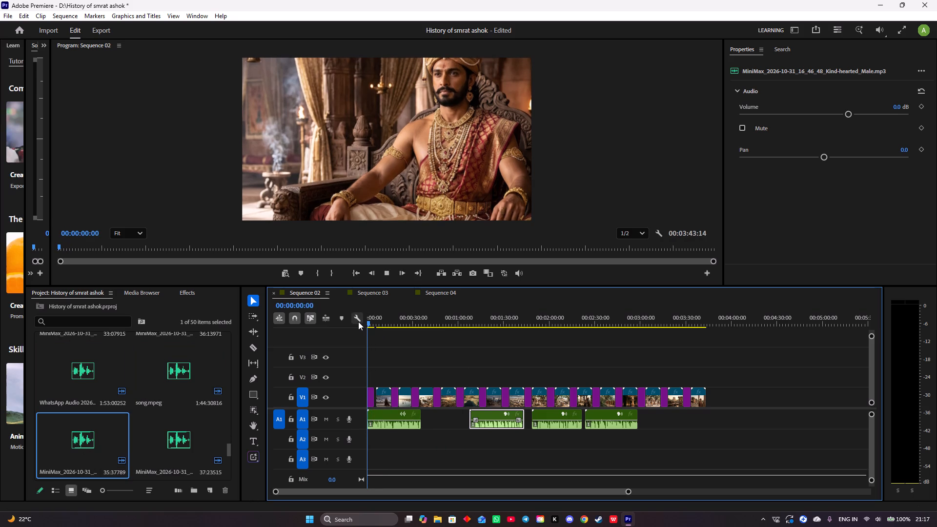
{"action": "key", "text": "space"}
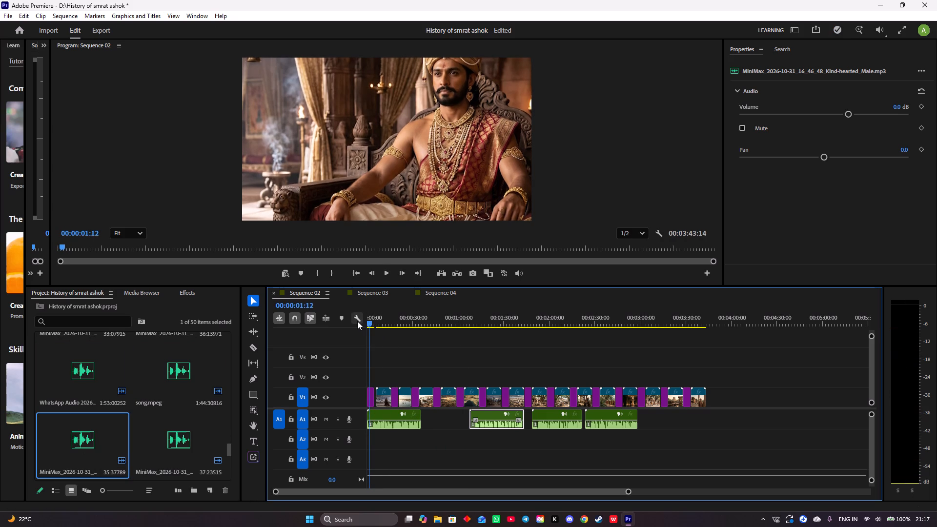
Move the 16_35_13 voice clip down to track A2 at about 1:14.
{"action": "scroll", "coordinate": [383, 318], "scroll_direction": "up", "scroll_amount": 1}
{"action": "left_click_drag", "start_coordinate": [381, 412], "coordinate": [486, 412]}
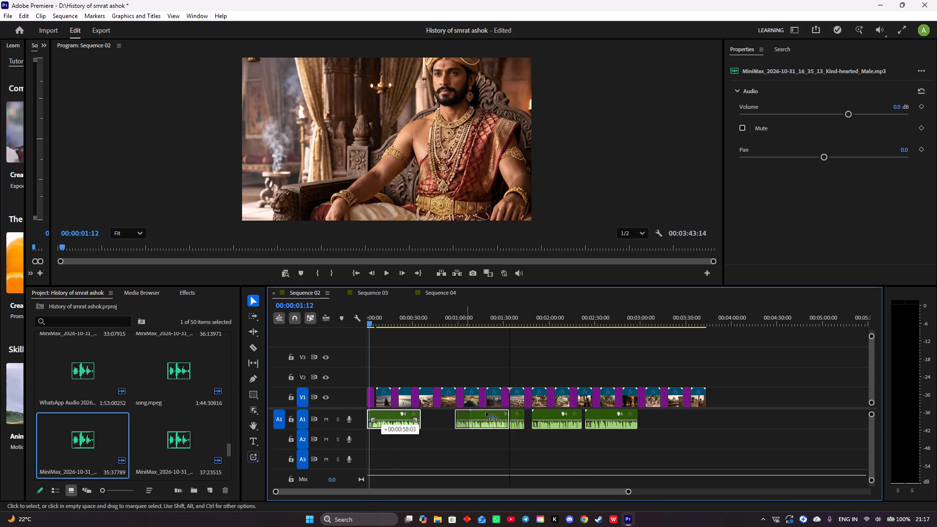
{"action": "left_click_drag", "start_coordinate": [486, 412], "coordinate": [496, 444]}
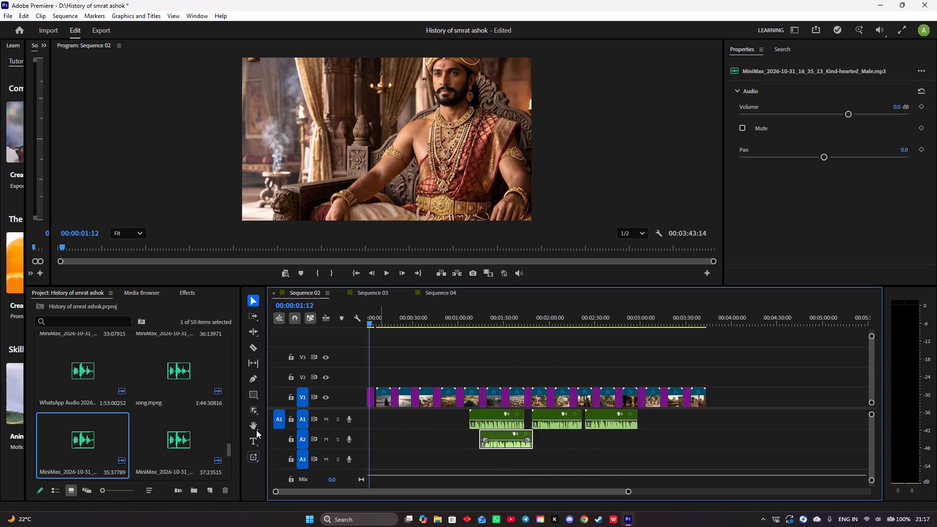
Place the 37-second MiniMax 16_34_36 Kind-hearted Male voice clip at the start of track A1 and listen to its first 14 seconds.
{"action": "left_click", "coordinate": [143, 430]}
{"action": "left_click_drag", "start_coordinate": [143, 430], "coordinate": [411, 424]}
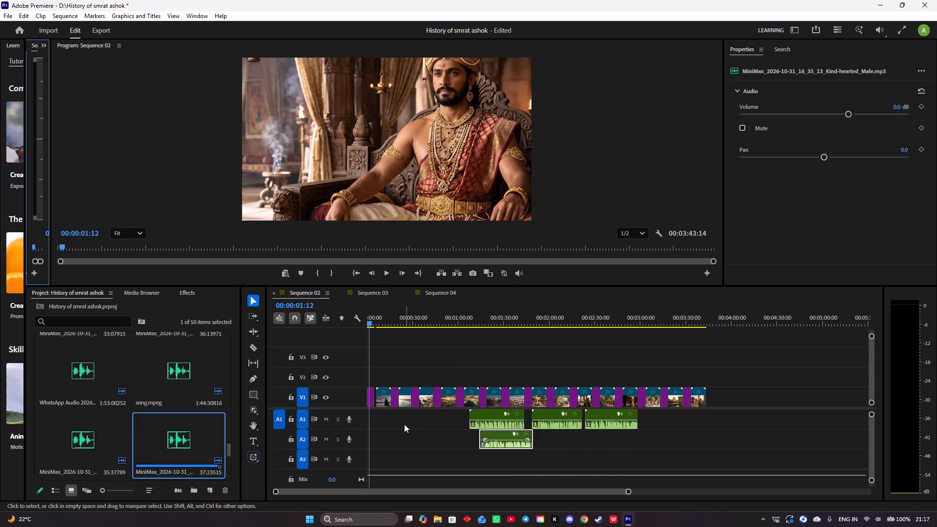
{"action": "left_click_drag", "start_coordinate": [184, 440], "coordinate": [371, 411]}
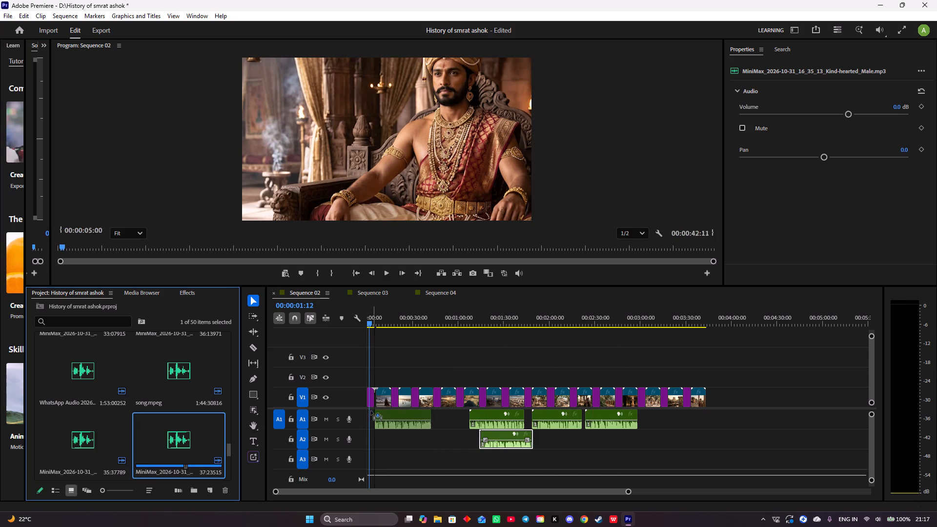
{"action": "left_click_drag", "start_coordinate": [371, 411], "coordinate": [365, 410]}
{"action": "left_click_drag", "start_coordinate": [370, 322], "coordinate": [352, 317]}
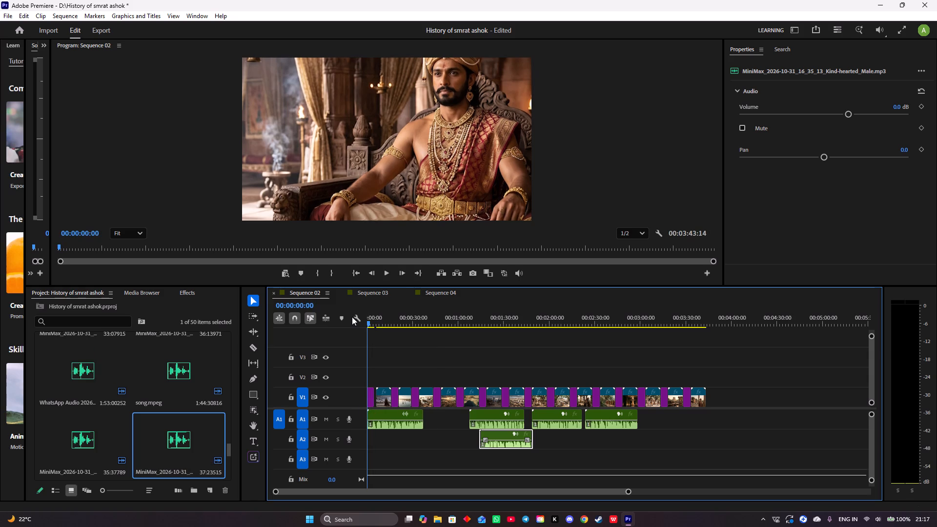
{"action": "key", "text": "space"}
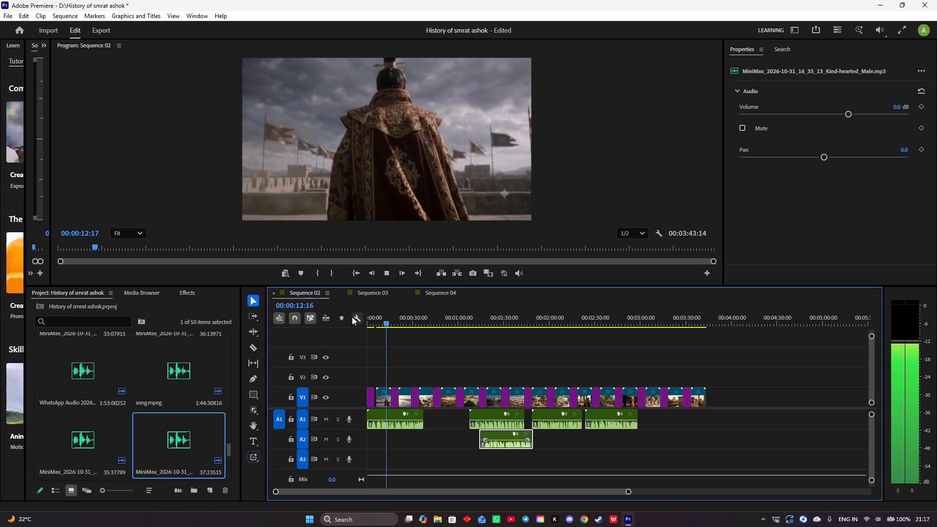
{"action": "key", "text": "space"}
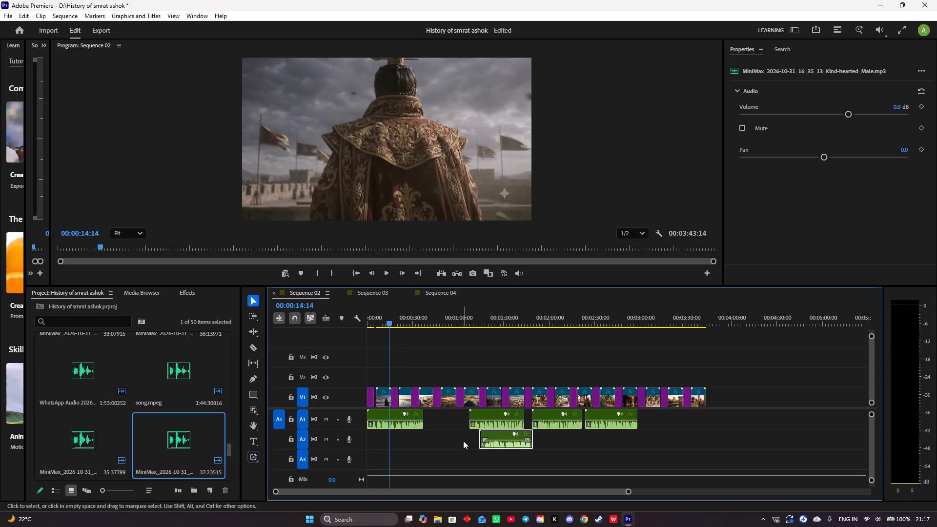
Move the 16_35_13 voice clip from track A2 to track A1 at about 2:58, directly after the last voice clip.
{"action": "left_click_drag", "start_coordinate": [515, 436], "coordinate": [530, 437]}
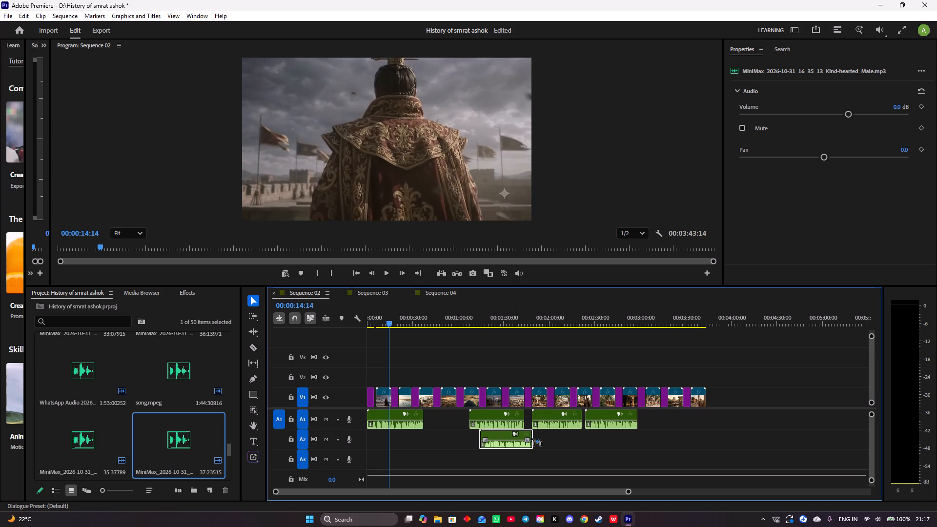
{"action": "left_click_drag", "start_coordinate": [530, 437], "coordinate": [676, 422]}
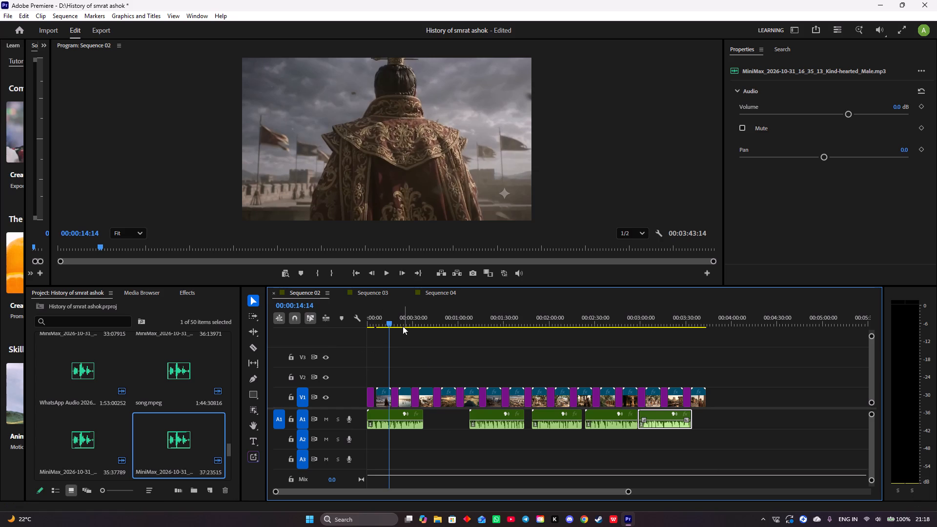
Scrub through the sequence to about 2:09 to check the narration against the visuals.
{"action": "left_click_drag", "start_coordinate": [388, 319], "coordinate": [495, 327]}
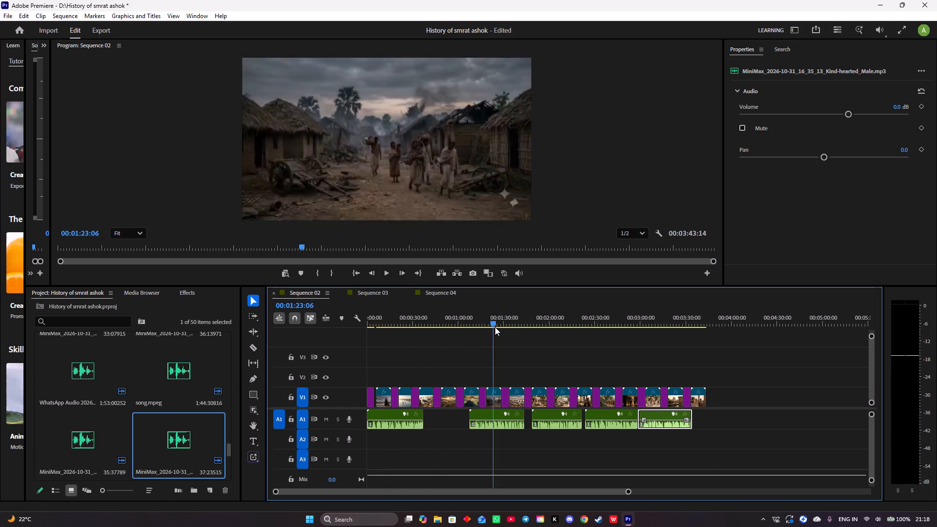
{"action": "left_click_drag", "start_coordinate": [495, 327], "coordinate": [557, 341]}
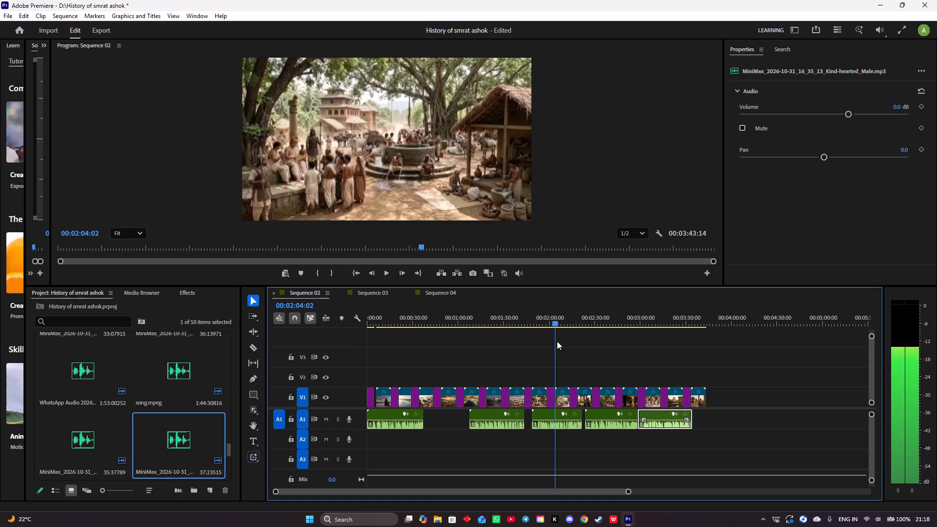
{"action": "left_click_drag", "start_coordinate": [557, 341], "coordinate": [564, 343]}
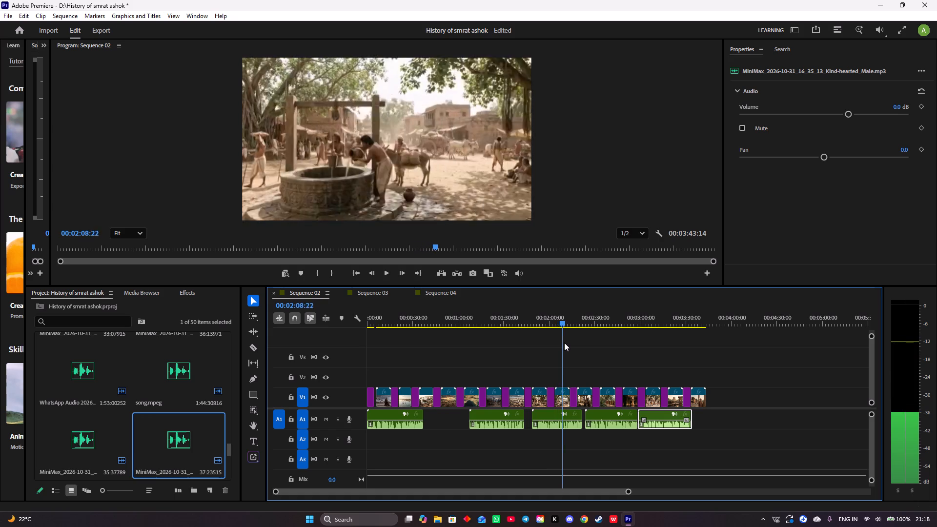
{"action": "left_click_drag", "start_coordinate": [564, 343], "coordinate": [566, 343]}
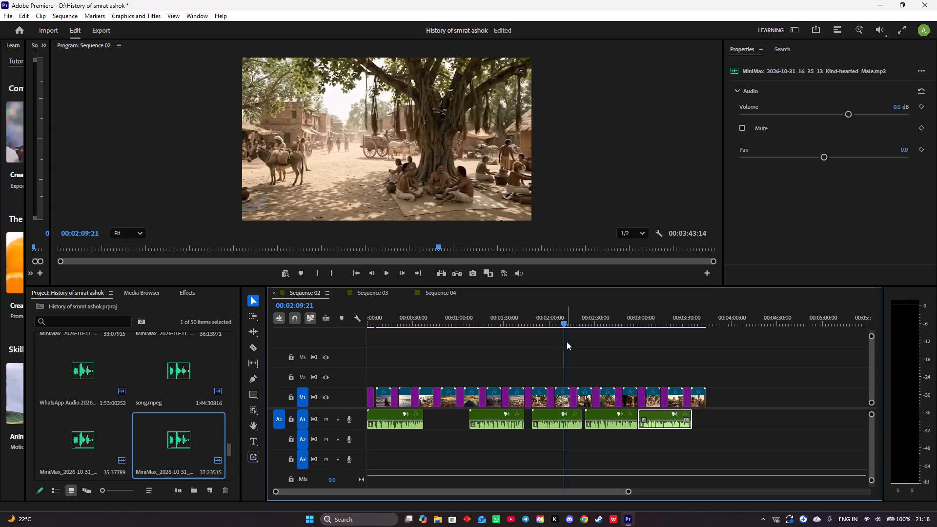
Move the 16_34_36 voice clip down to track A2 at about 0:36.
{"action": "left_click_drag", "start_coordinate": [391, 417], "coordinate": [446, 438]}
Place the MiniMax 16_38_25 Kind-hearted Male voice clip (33:43872) at the start of track A1 and listen to its opening.
{"action": "scroll", "coordinate": [184, 431], "scroll_direction": "down", "scroll_amount": 1}
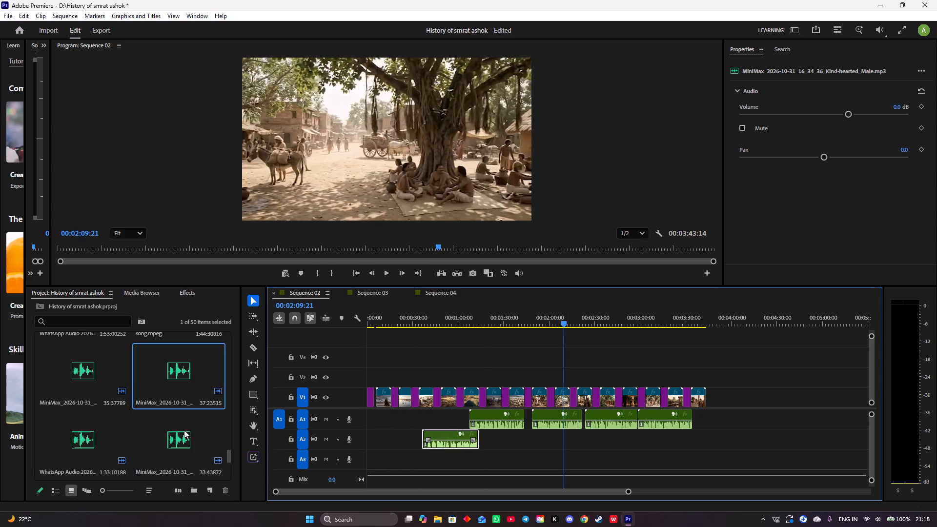
{"action": "left_click", "coordinate": [86, 448]}
{"action": "left_click", "coordinate": [150, 450]}
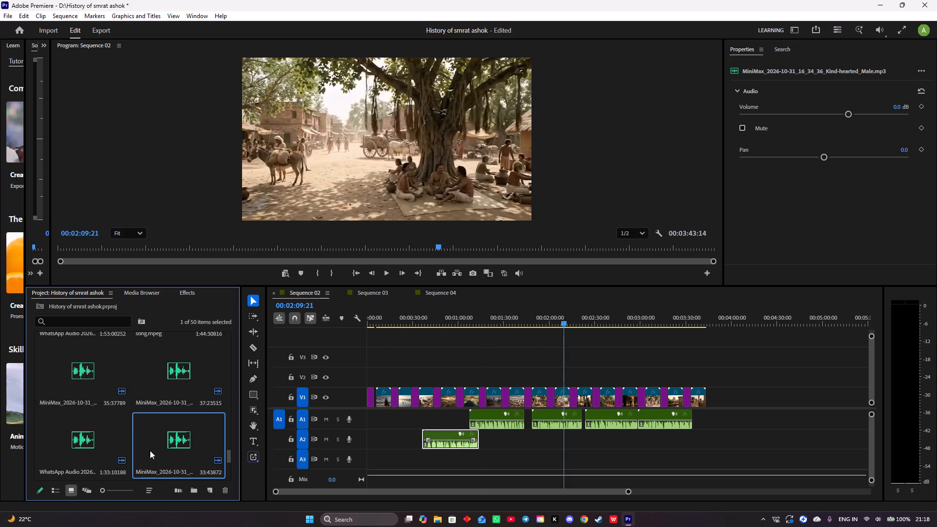
{"action": "left_click_drag", "start_coordinate": [150, 450], "coordinate": [378, 415]}
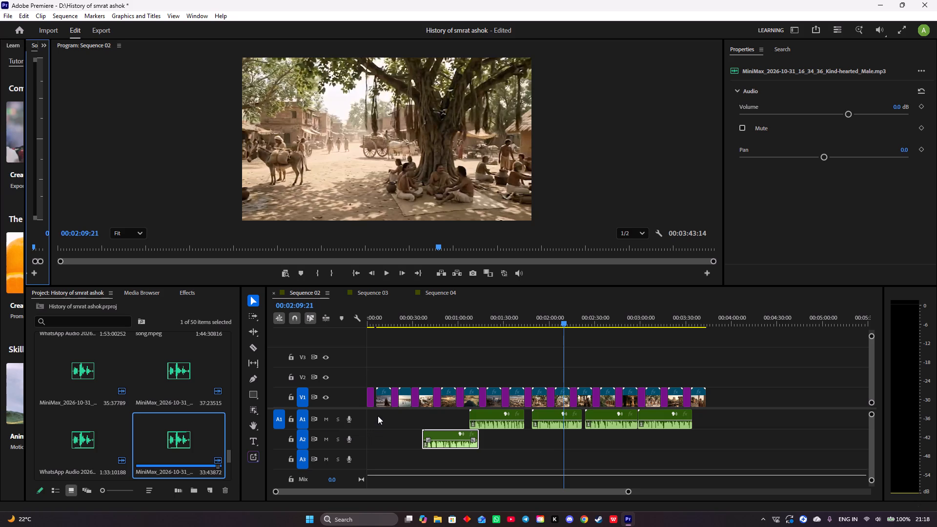
{"action": "left_click_drag", "start_coordinate": [158, 431], "coordinate": [365, 421]}
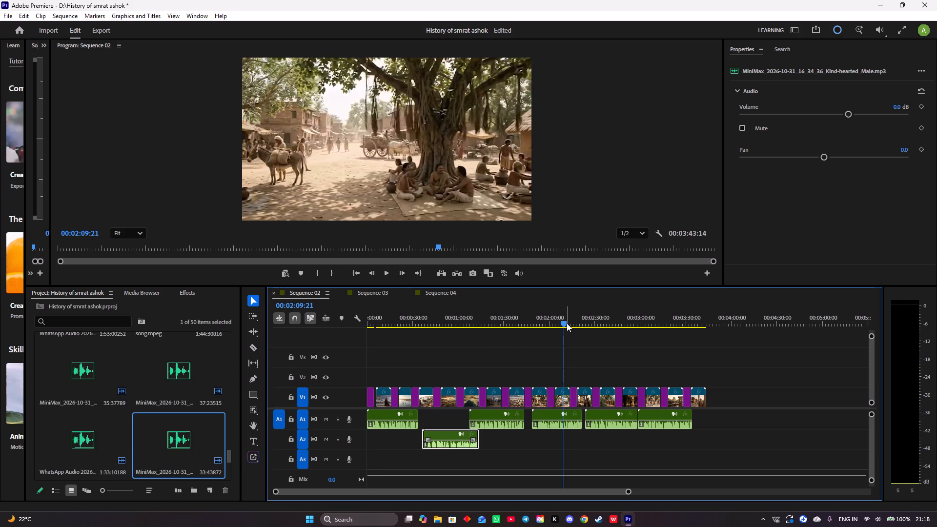
{"action": "left_click_drag", "start_coordinate": [564, 323], "coordinate": [301, 321]}
{"action": "key", "text": "space"}
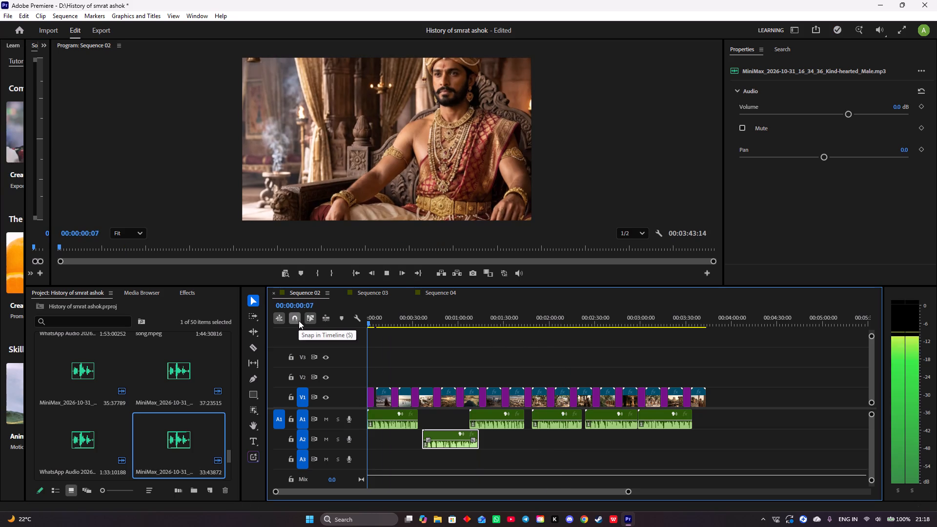
{"action": "key", "text": "space"}
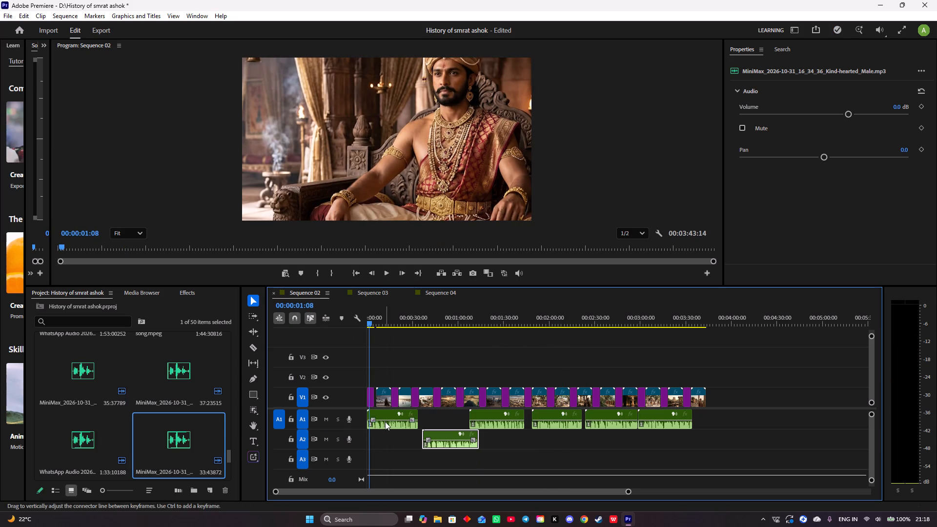
Move the 16_38_25 voice clip down to track A2 at about 1:25.
{"action": "left_click_drag", "start_coordinate": [381, 410], "coordinate": [509, 438]}
Place the MiniMax 16_44_52 Kind-hearted Male voice clip (33:10790) at the start of track A1 and listen to its opening.
{"action": "scroll", "coordinate": [185, 437], "scroll_direction": "down", "scroll_amount": 1}
{"action": "left_click", "coordinate": [79, 443]}
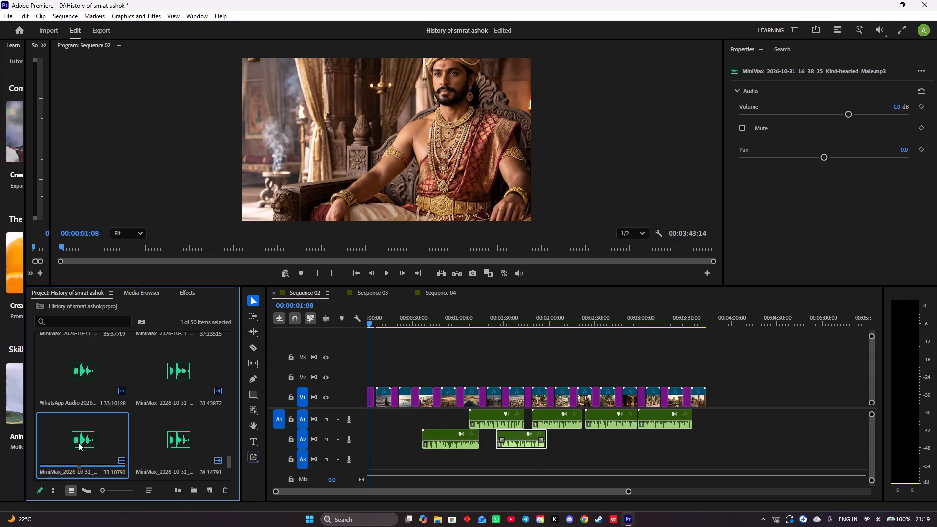
{"action": "left_click_drag", "start_coordinate": [79, 443], "coordinate": [392, 418]}
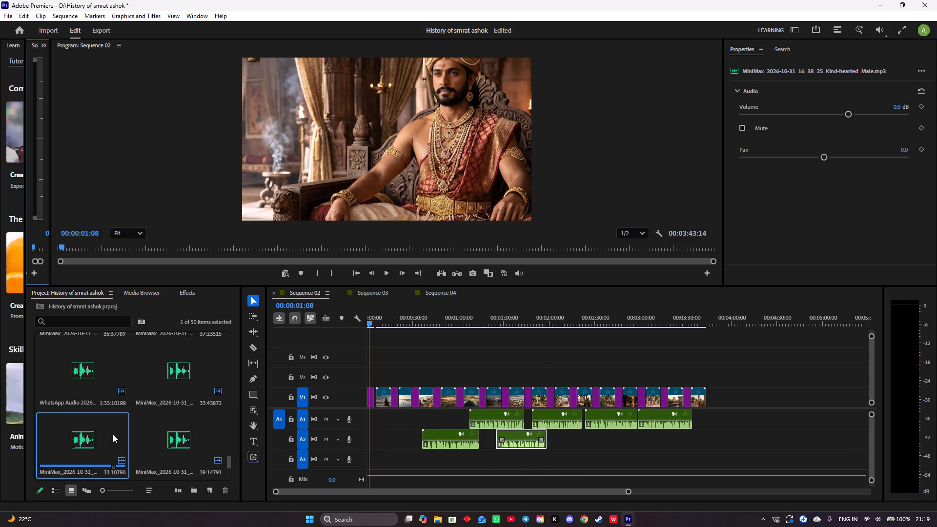
{"action": "left_click_drag", "start_coordinate": [102, 431], "coordinate": [366, 412]}
{"action": "key", "text": "space"}
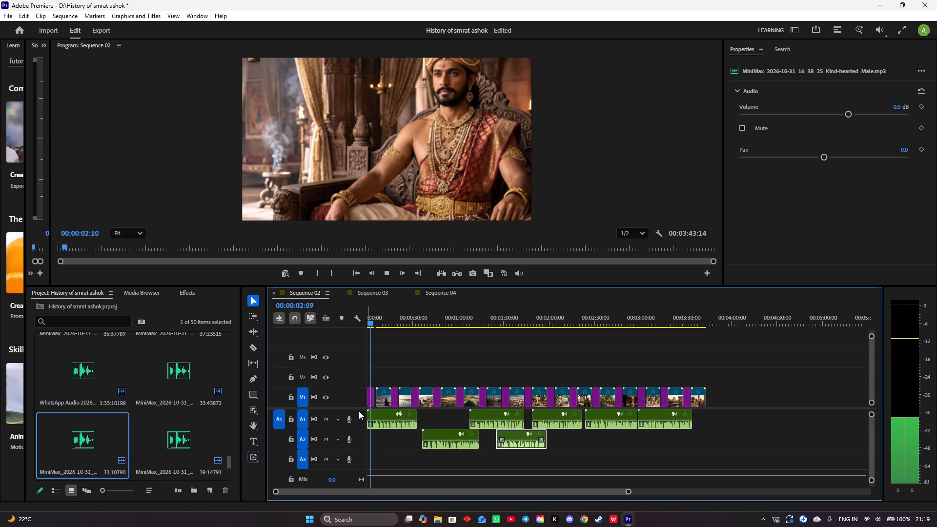
{"action": "key", "text": "space"}
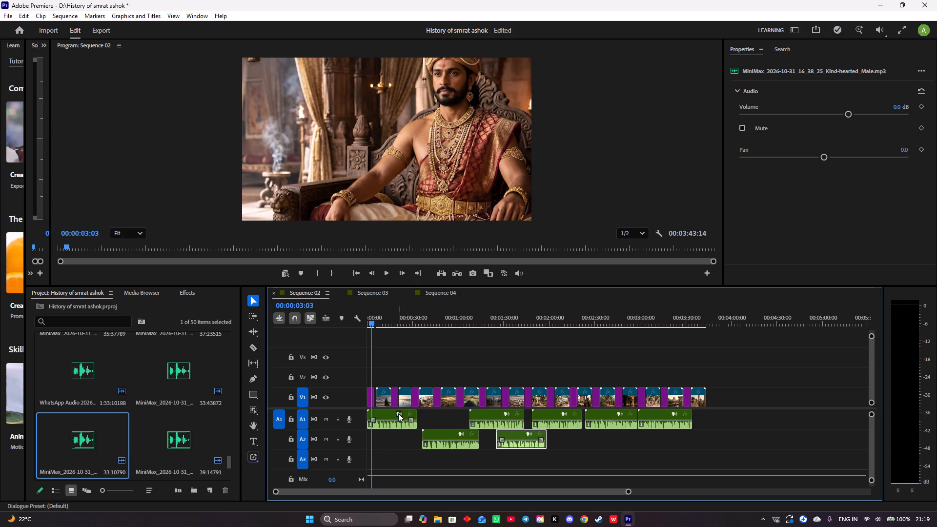
Move the 16_44_52 voice clip down to track A2 at about 2:13.
{"action": "left_click_drag", "start_coordinate": [385, 411], "coordinate": [588, 438]}
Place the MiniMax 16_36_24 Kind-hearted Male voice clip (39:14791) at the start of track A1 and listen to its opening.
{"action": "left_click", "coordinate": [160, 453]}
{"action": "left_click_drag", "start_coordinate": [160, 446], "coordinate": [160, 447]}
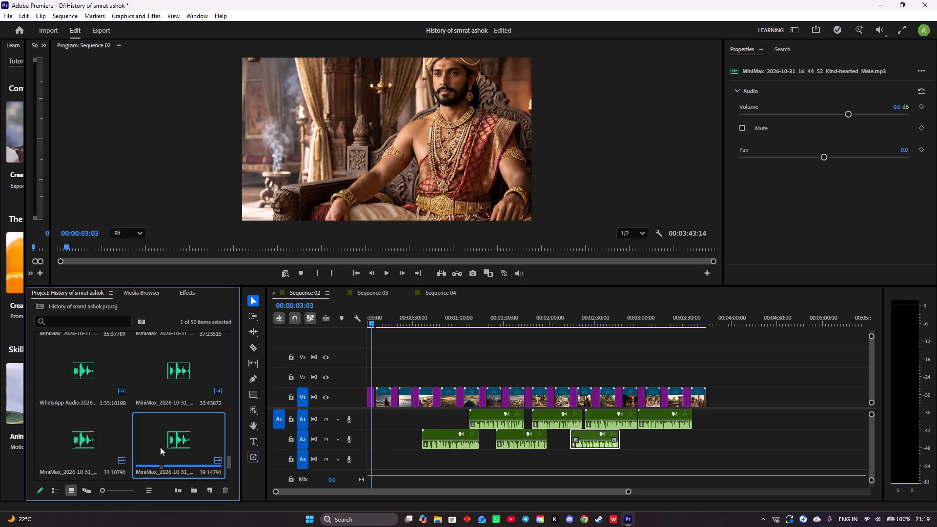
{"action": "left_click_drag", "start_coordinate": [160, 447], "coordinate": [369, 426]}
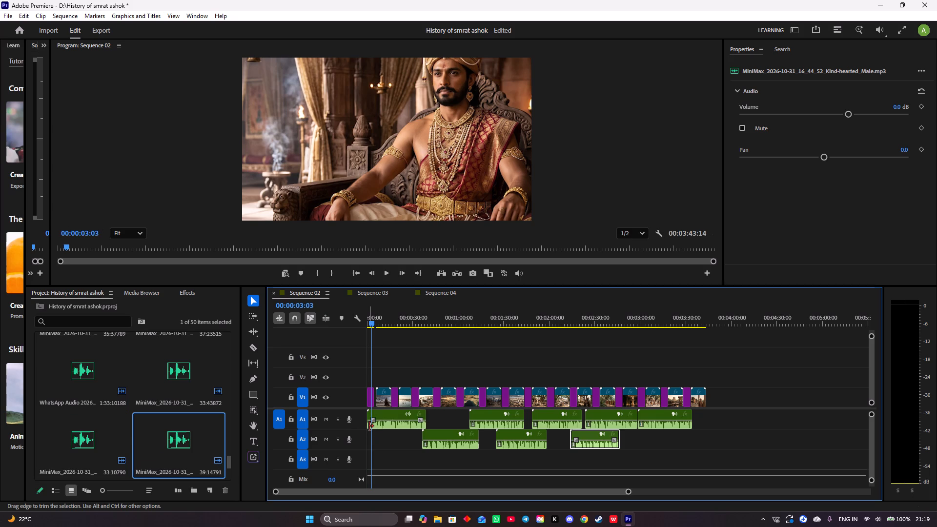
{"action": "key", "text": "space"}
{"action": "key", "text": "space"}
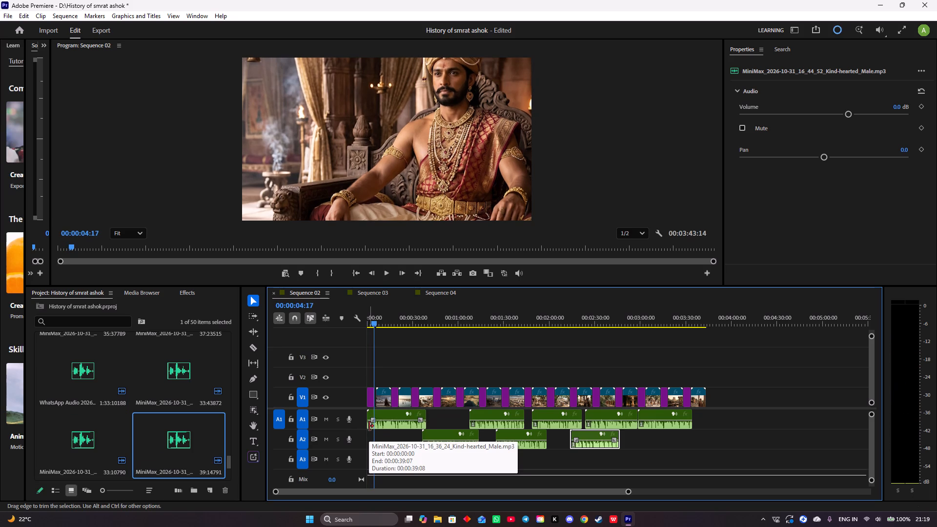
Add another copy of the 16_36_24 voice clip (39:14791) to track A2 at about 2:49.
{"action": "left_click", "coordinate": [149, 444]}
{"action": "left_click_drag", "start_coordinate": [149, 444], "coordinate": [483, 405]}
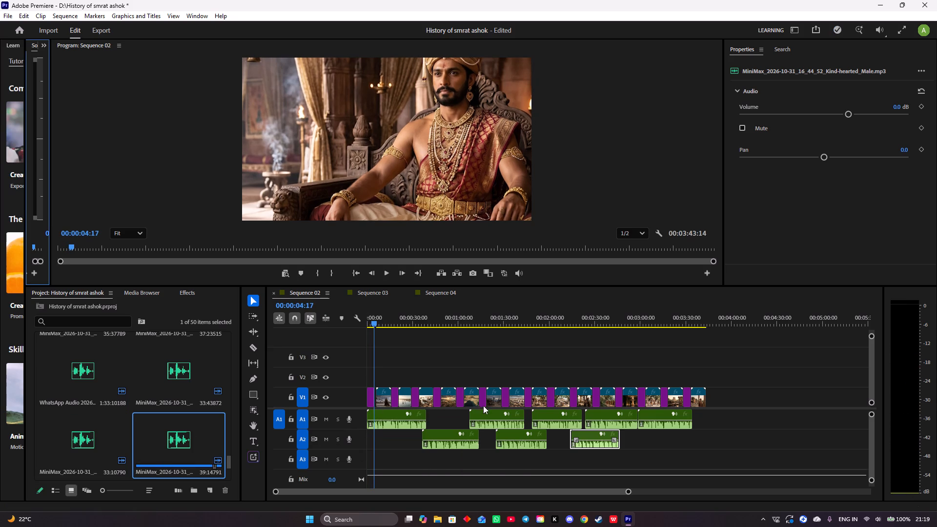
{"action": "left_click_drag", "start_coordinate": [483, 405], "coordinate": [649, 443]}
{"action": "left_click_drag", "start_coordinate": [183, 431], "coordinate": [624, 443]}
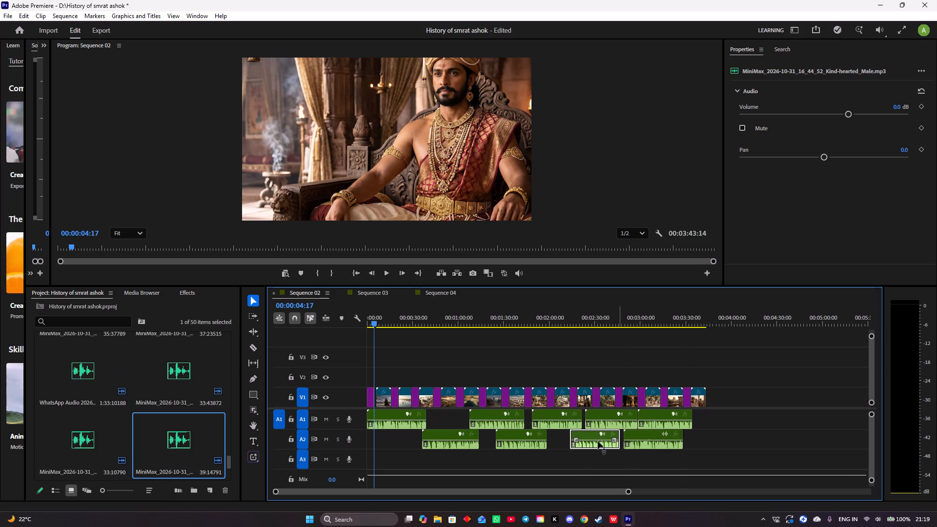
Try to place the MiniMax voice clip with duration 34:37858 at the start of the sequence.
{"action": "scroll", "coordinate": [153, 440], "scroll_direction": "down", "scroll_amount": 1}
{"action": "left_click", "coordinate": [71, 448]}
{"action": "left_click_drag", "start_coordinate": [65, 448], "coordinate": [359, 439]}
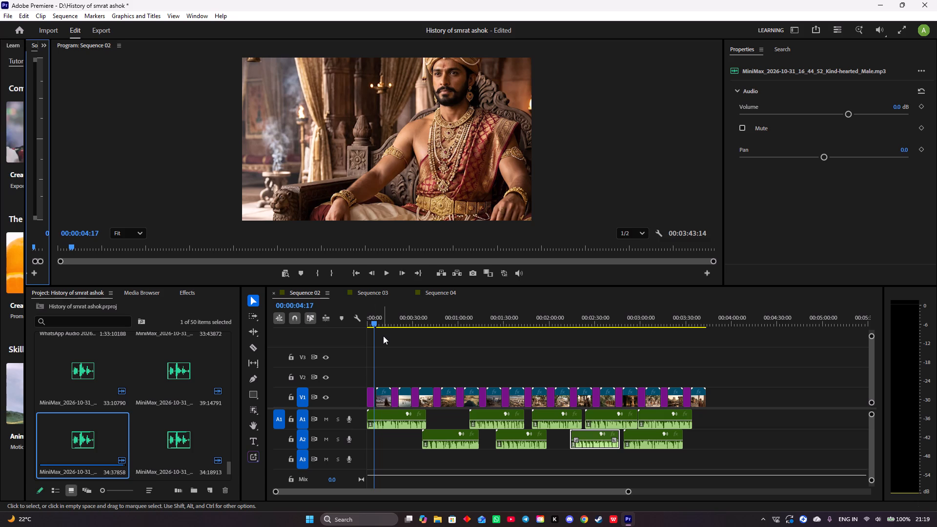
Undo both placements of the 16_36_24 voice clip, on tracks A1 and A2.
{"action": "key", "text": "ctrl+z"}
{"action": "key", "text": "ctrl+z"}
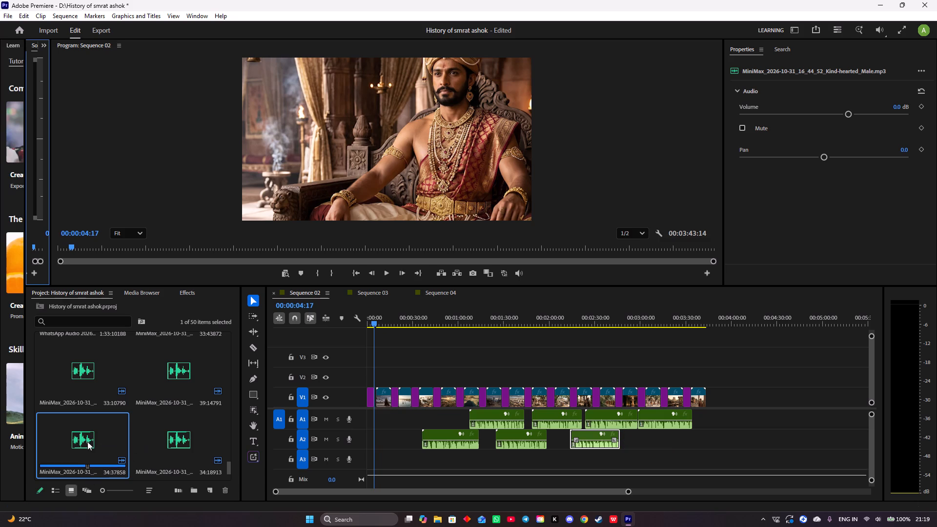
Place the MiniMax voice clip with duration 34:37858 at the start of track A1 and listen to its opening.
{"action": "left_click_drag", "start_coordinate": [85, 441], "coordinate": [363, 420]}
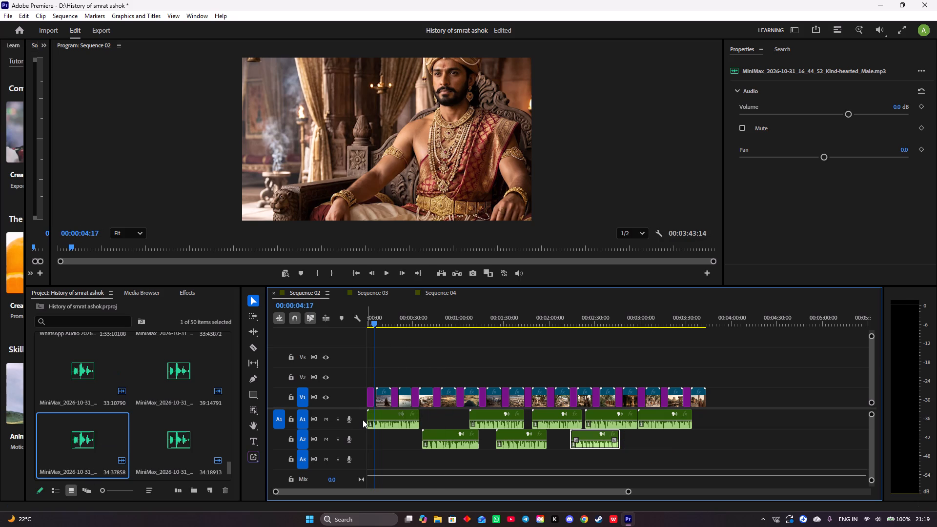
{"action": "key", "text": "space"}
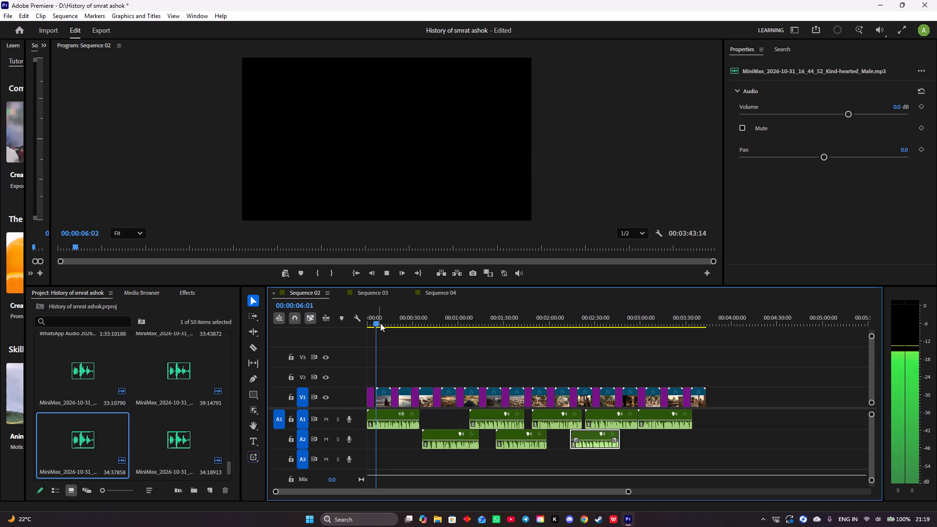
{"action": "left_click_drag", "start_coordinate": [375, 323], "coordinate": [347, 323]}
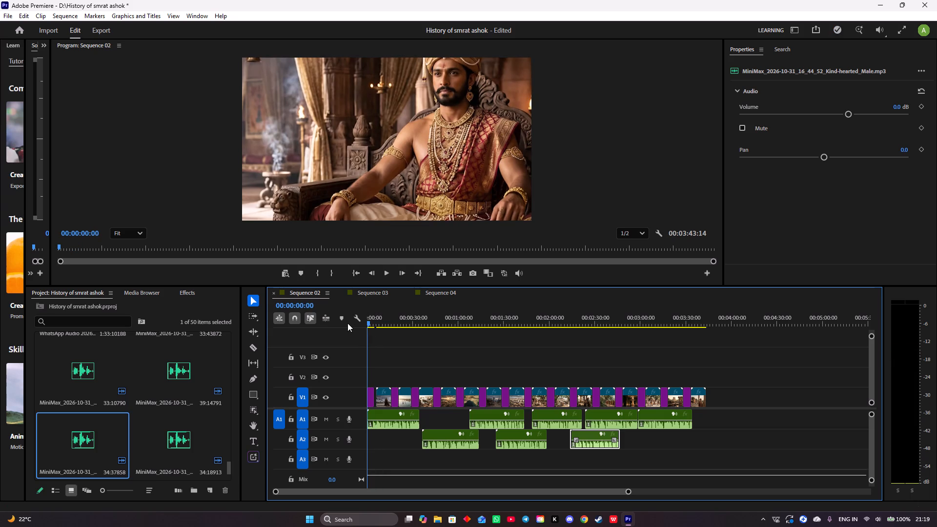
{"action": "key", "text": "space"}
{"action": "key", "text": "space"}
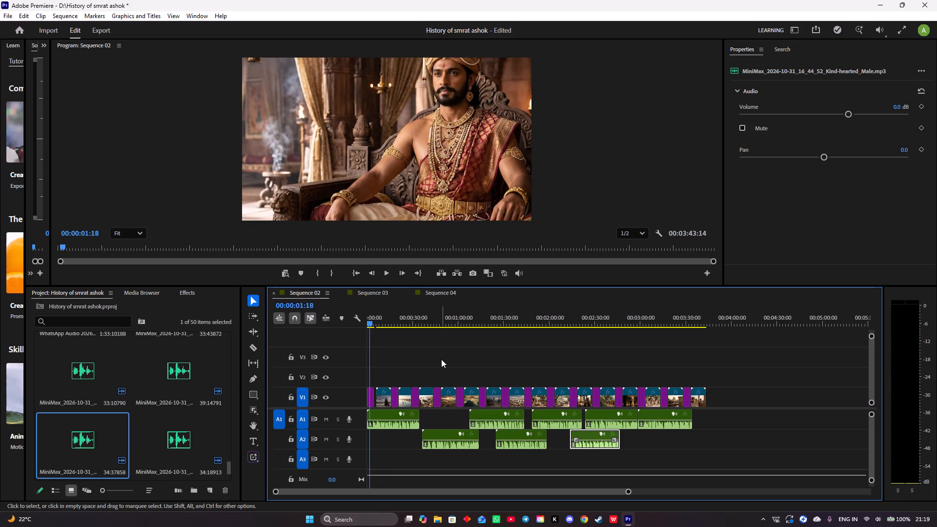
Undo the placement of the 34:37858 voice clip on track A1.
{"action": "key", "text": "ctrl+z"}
Place the MiniMax voice clip with duration 34:18913 near the start of track A1.
{"action": "left_click", "coordinate": [168, 426]}
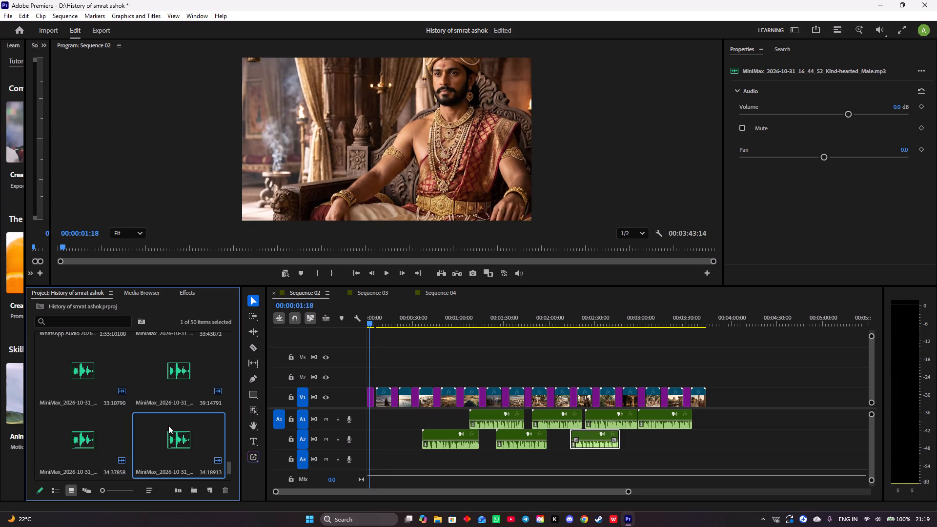
{"action": "left_click_drag", "start_coordinate": [168, 426], "coordinate": [403, 417]}
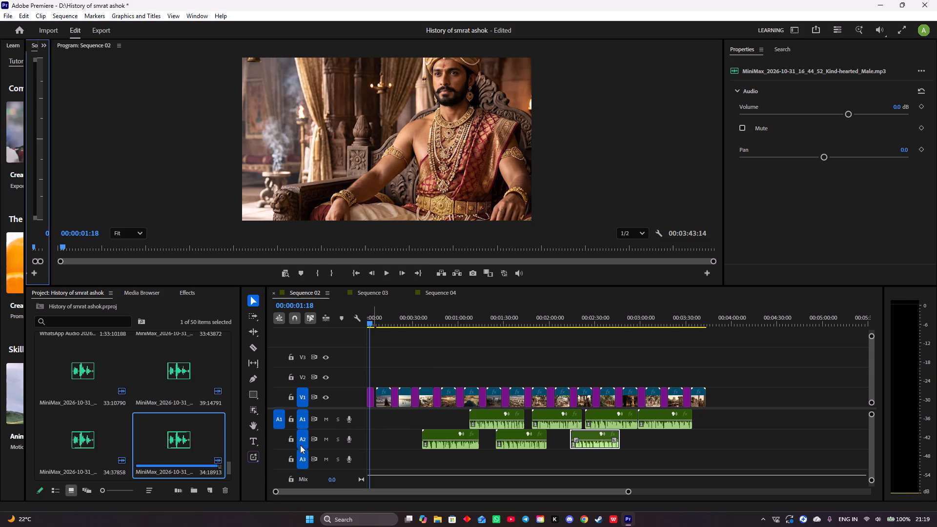
Place the MiniMax voice clip with duration 34:18913 at the very start of track A1.
{"action": "left_click_drag", "start_coordinate": [175, 429], "coordinate": [411, 420]}
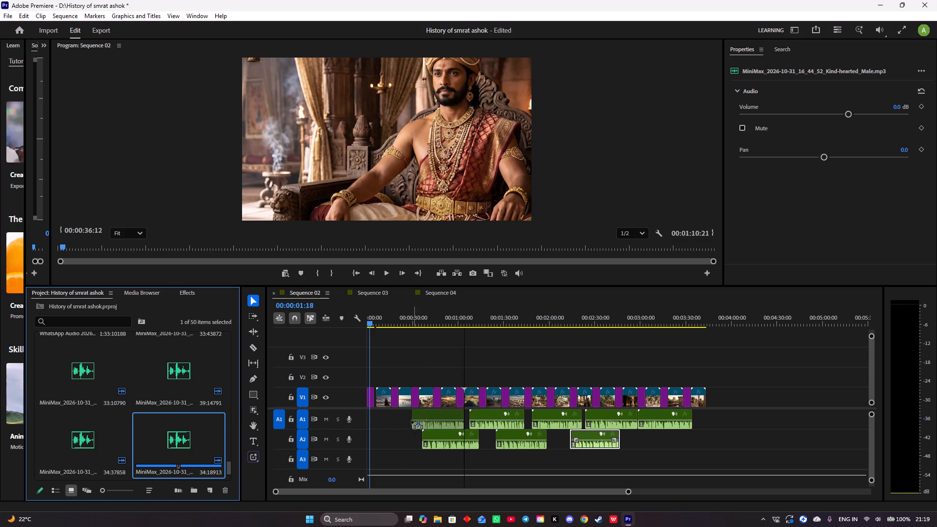
{"action": "left_click_drag", "start_coordinate": [411, 420], "coordinate": [358, 424]}
Step the playhead back to 00:00:00:15 and listen to the opening of the voice clip on track A1.
{"action": "key", "text": "Left"}
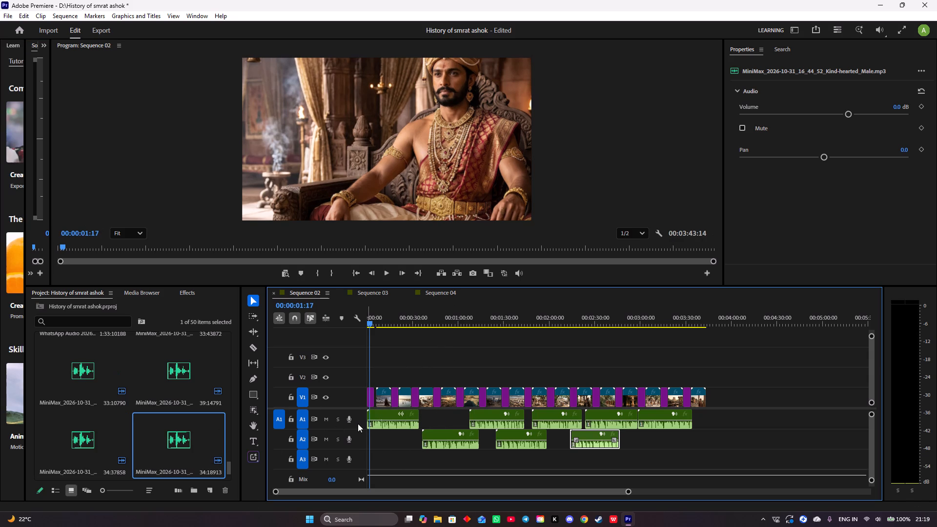
{"action": "key", "text": "Left"}
{"action": "key", "text": "Left"}
{"action": "key", "text": "Left"}
{"action": "key", "text": "Left"}
{"action": "key", "text": "Left"}
{"action": "key", "text": "Left"}
{"action": "key", "text": "Left"}
{"action": "key", "text": "Left"}
{"action": "key", "text": "Left"}
{"action": "key", "text": "Left"}
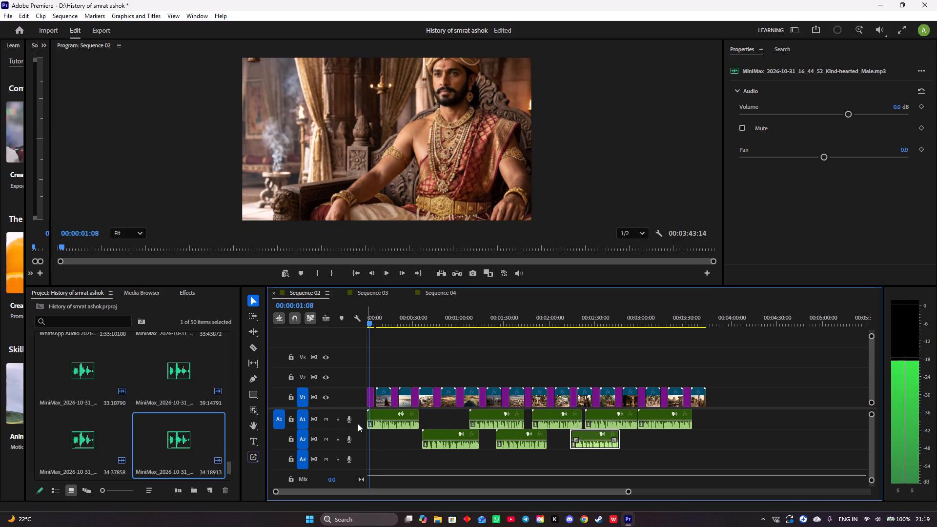
{"action": "key", "text": "Left"}
{"action": "key", "text": "Left"}
{"action": "key", "text": "Left"}
{"action": "key", "text": "Left"}
{"action": "key", "text": "Left"}
{"action": "key", "text": "Left"}
{"action": "key", "text": "Left"}
{"action": "key", "text": "Left"}
{"action": "key", "text": "Left"}
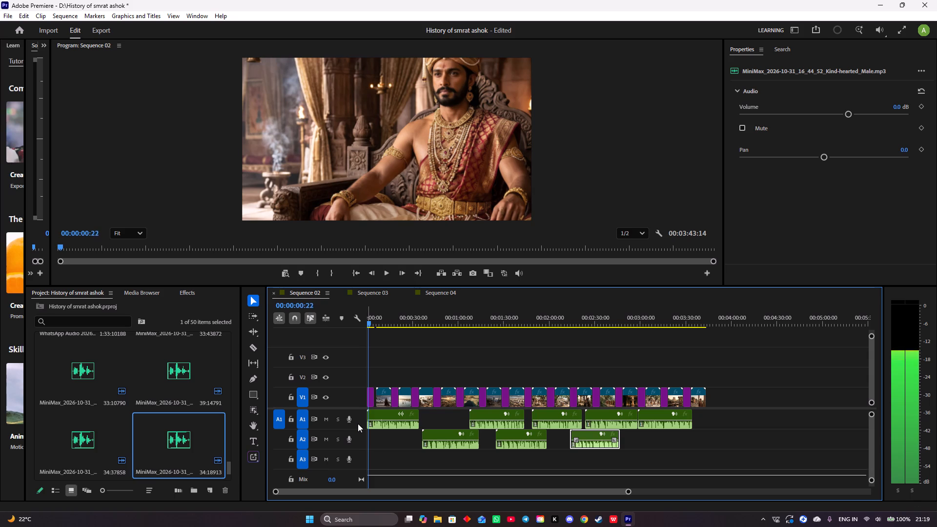
{"action": "key", "text": "Left"}
{"action": "key", "text": "Left"}
{"action": "key", "text": "Left"}
{"action": "key", "text": "Left"}
{"action": "key", "text": "Left"}
{"action": "key", "text": "Left"}
{"action": "key", "text": "Left"}
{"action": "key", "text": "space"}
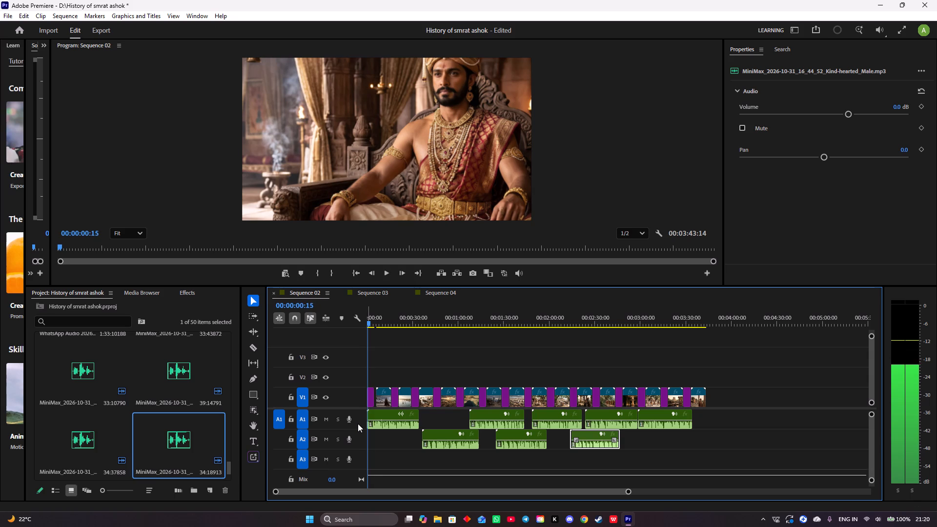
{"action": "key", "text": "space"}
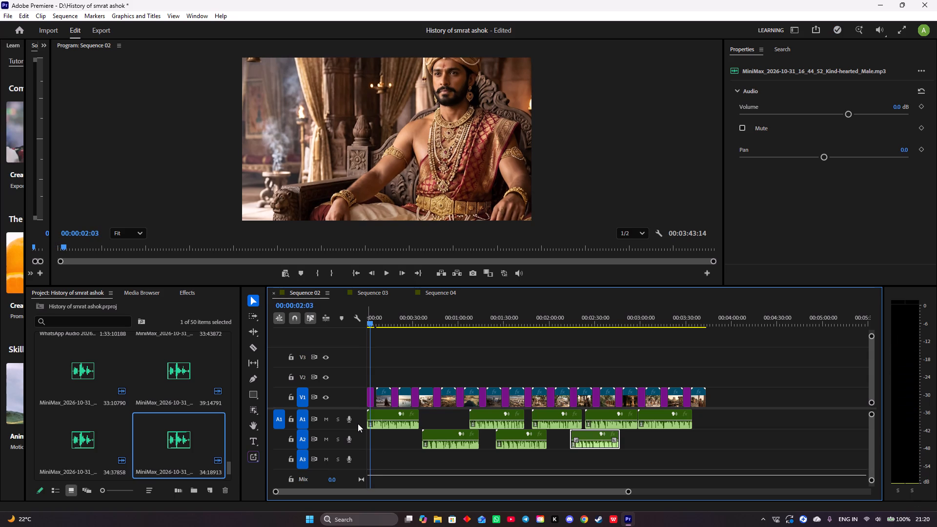
Move the voice clip from the start of track A1 to just after the last clip on track A2.
{"action": "left_click_drag", "start_coordinate": [377, 417], "coordinate": [633, 437]}
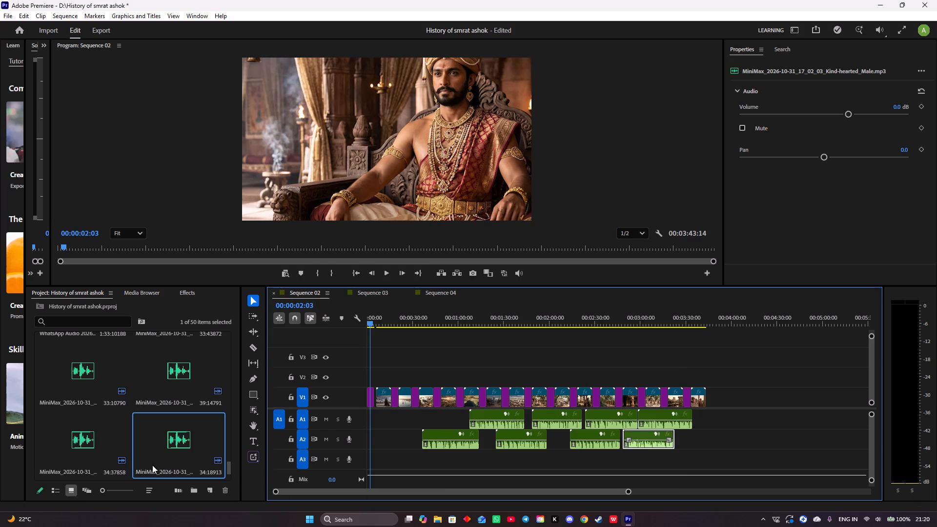
Place the WhatsApp audio clip with duration 32:13824 at the start of track A1 and listen to its opening.
{"action": "scroll", "coordinate": [152, 459], "scroll_direction": "down", "scroll_amount": 2}
{"action": "left_click", "coordinate": [78, 450]}
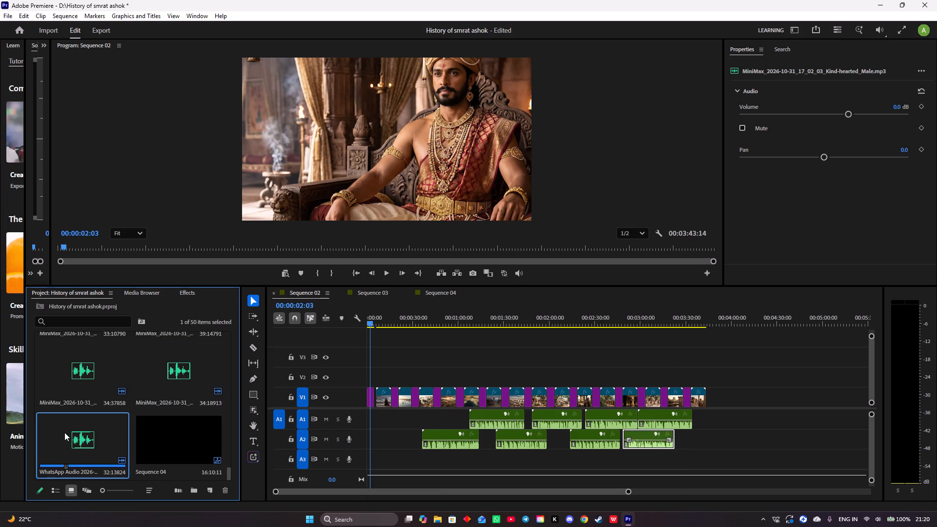
{"action": "left_click_drag", "start_coordinate": [64, 432], "coordinate": [354, 423]}
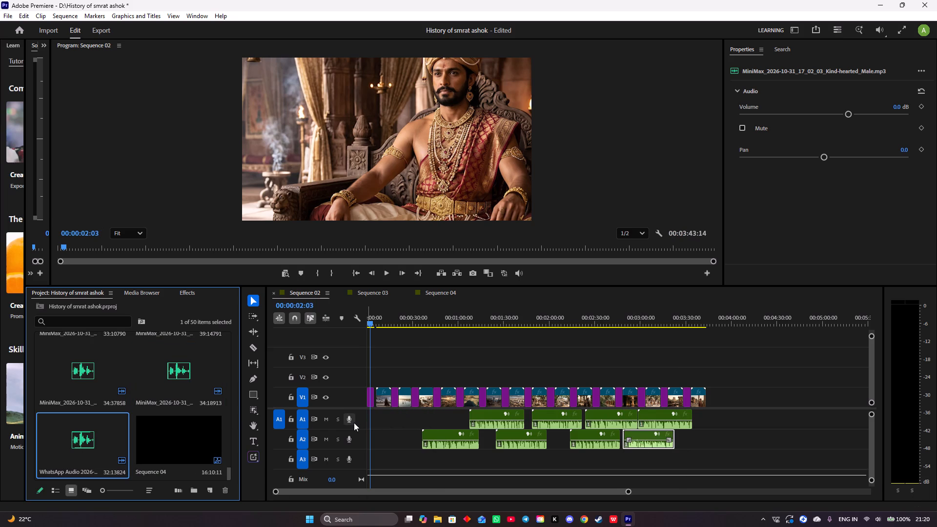
{"action": "left_click_drag", "start_coordinate": [67, 432], "coordinate": [387, 425]}
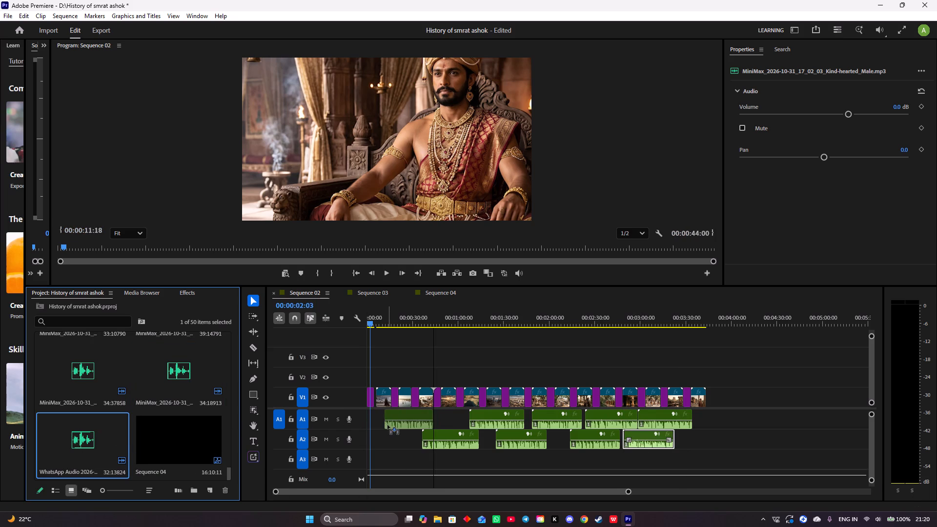
{"action": "left_click_drag", "start_coordinate": [387, 425], "coordinate": [358, 421]}
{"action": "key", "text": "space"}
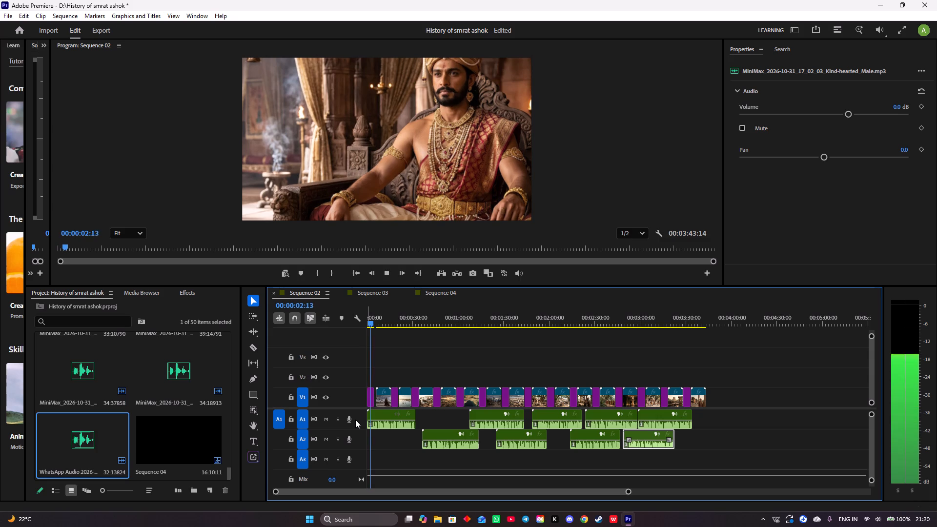
{"action": "left_click", "coordinate": [386, 409]}
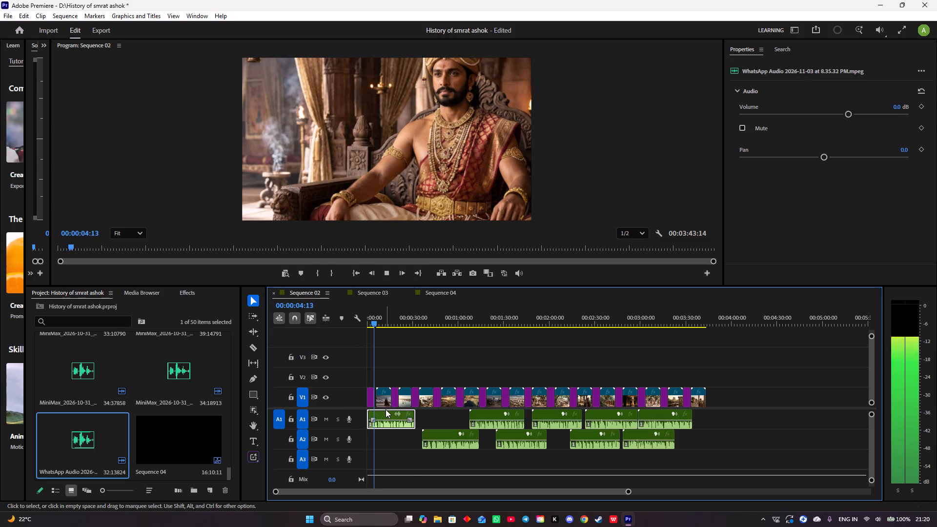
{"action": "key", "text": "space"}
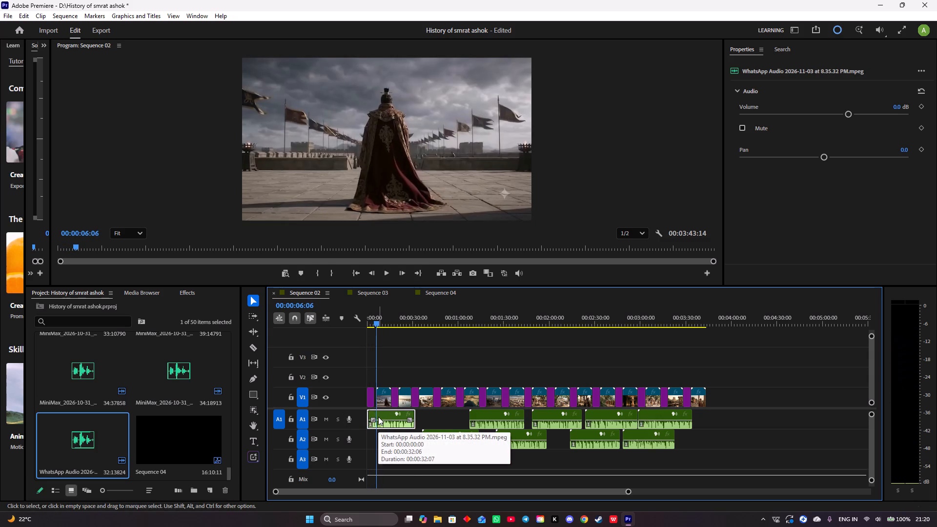
Move the WhatsApp audio clip from track A1 to track A2, starting where the video on V1 ends.
{"action": "left_click_drag", "start_coordinate": [378, 417], "coordinate": [720, 433]}
Check the waveforms of the WhatsApp audio clips with durations 2:55:18180 and 1:38:06264 against the sequence without placing them.
{"action": "scroll", "coordinate": [136, 446], "scroll_direction": "up", "scroll_amount": 6}
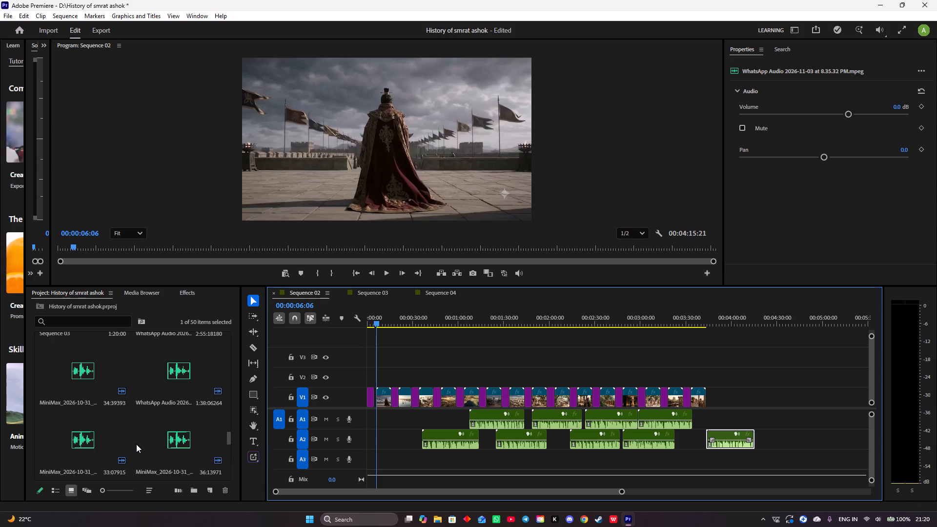
{"action": "scroll", "coordinate": [119, 436], "scroll_direction": "up", "scroll_amount": 1}
{"action": "left_click", "coordinate": [165, 382]}
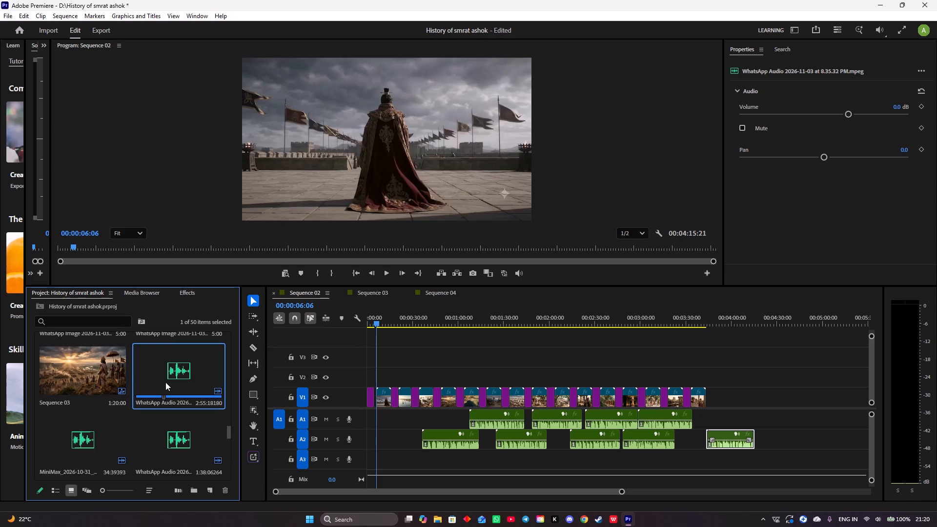
{"action": "left_click_drag", "start_coordinate": [163, 370], "coordinate": [370, 426]}
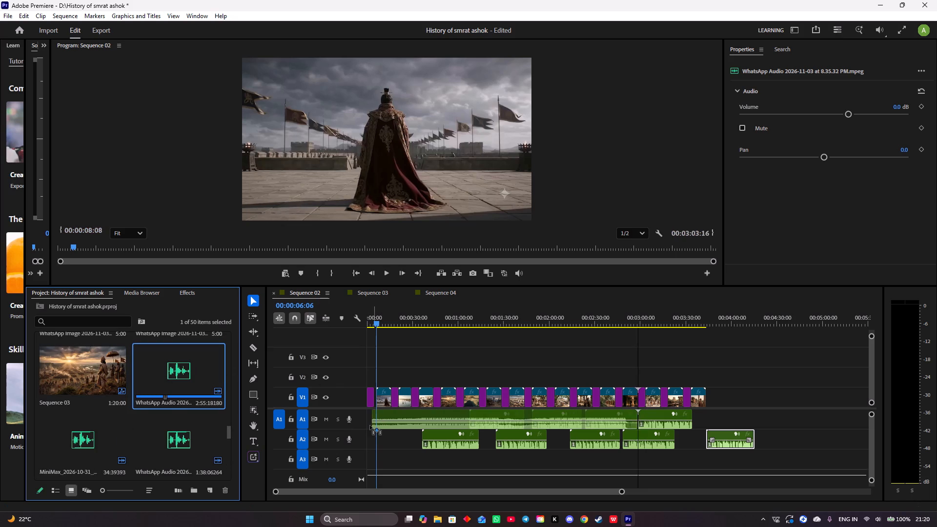
{"action": "left_click_drag", "start_coordinate": [370, 426], "coordinate": [454, 400]}
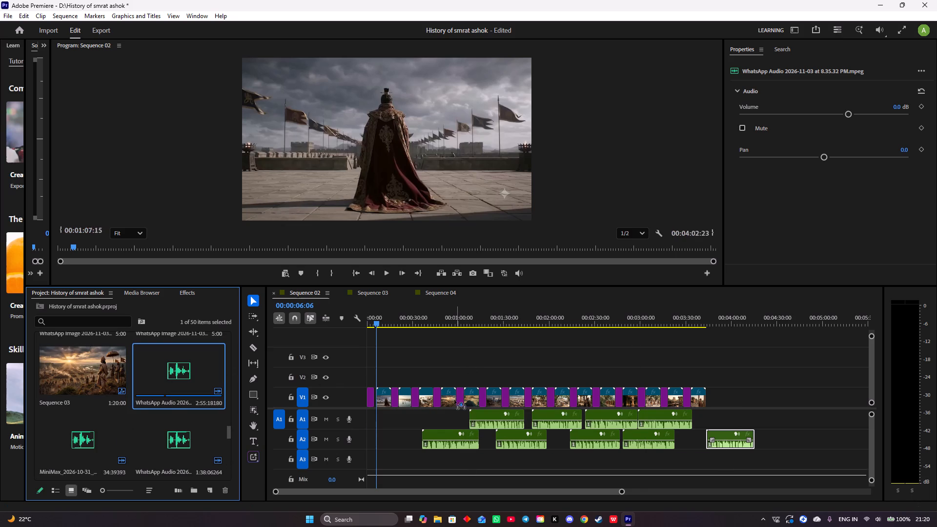
{"action": "left_click_drag", "start_coordinate": [454, 400], "coordinate": [458, 468]}
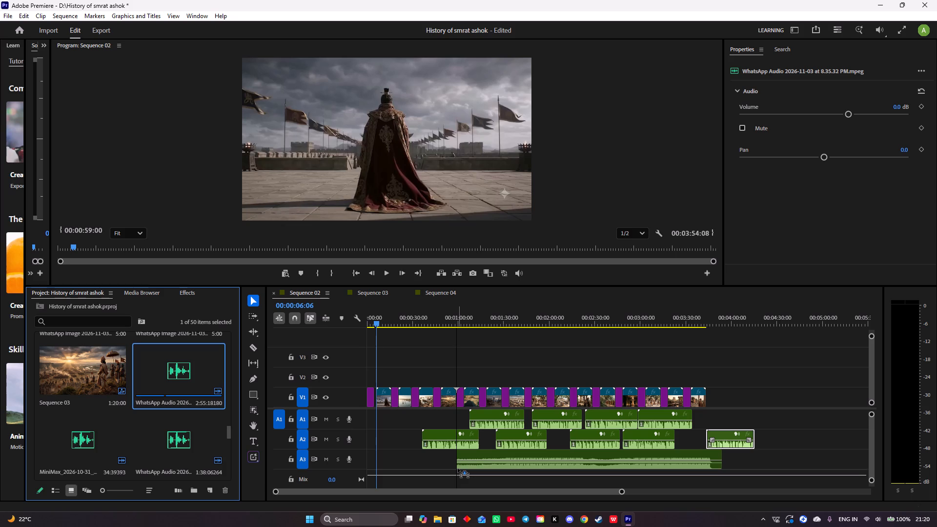
{"action": "left_click_drag", "start_coordinate": [458, 468], "coordinate": [155, 386]}
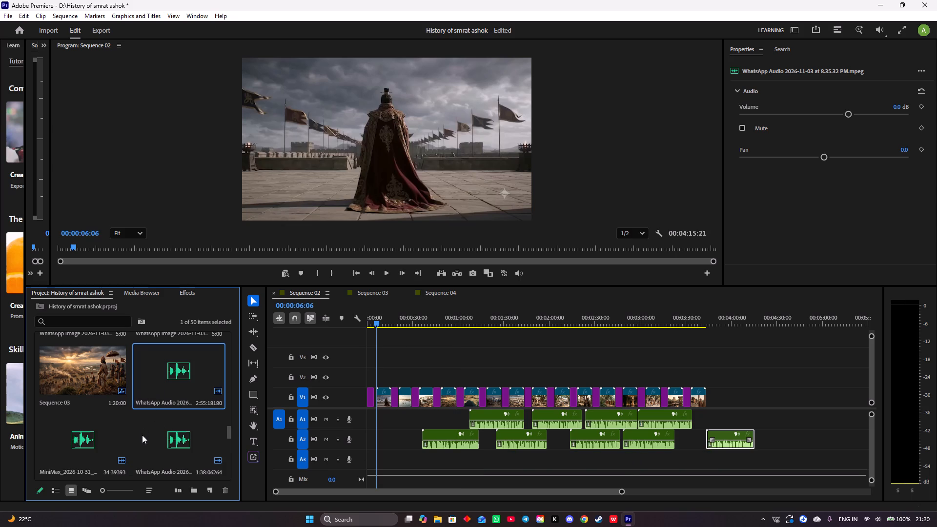
{"action": "left_click", "coordinate": [142, 435]}
{"action": "left_click_drag", "start_coordinate": [142, 435], "coordinate": [409, 414]}
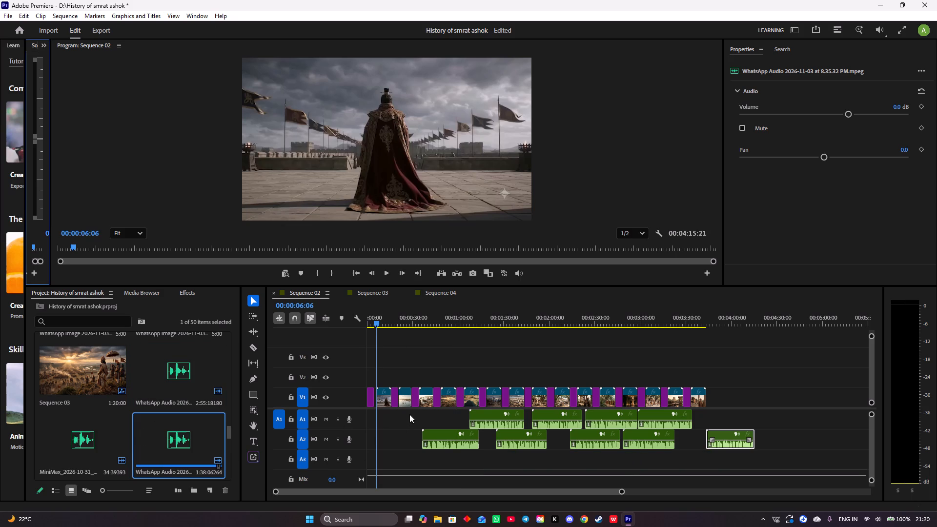
{"action": "left_click_drag", "start_coordinate": [409, 414], "coordinate": [408, 412]}
{"action": "left_click_drag", "start_coordinate": [181, 430], "coordinate": [418, 433]}
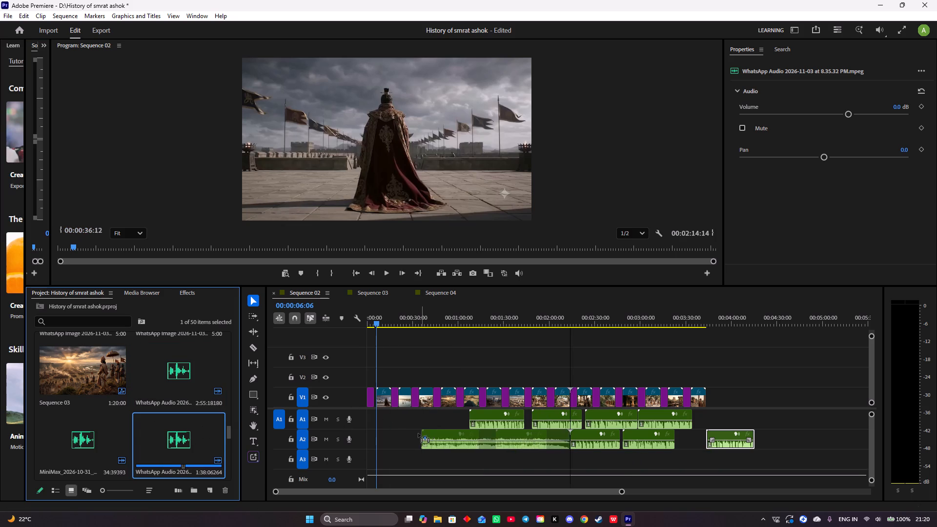
{"action": "left_click_drag", "start_coordinate": [418, 433], "coordinate": [170, 452]}
Check the WhatsApp audio clip with duration 1:53:00252 and song.mpeg against the sequence without placing them.
{"action": "scroll", "coordinate": [168, 447], "scroll_direction": "down", "scroll_amount": 1}
{"action": "scroll", "coordinate": [116, 443], "scroll_direction": "down", "scroll_amount": 1}
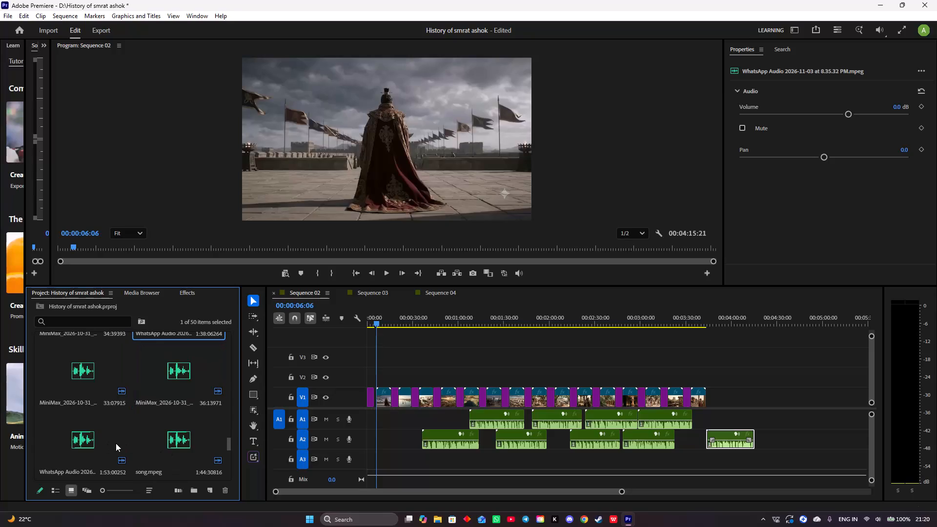
{"action": "left_click", "coordinate": [105, 449]}
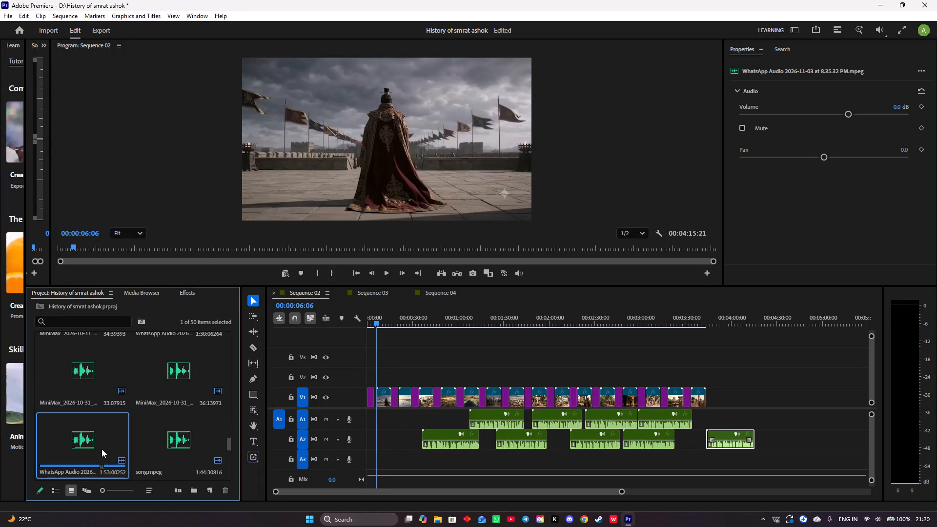
{"action": "left_click_drag", "start_coordinate": [56, 439], "coordinate": [377, 433]}
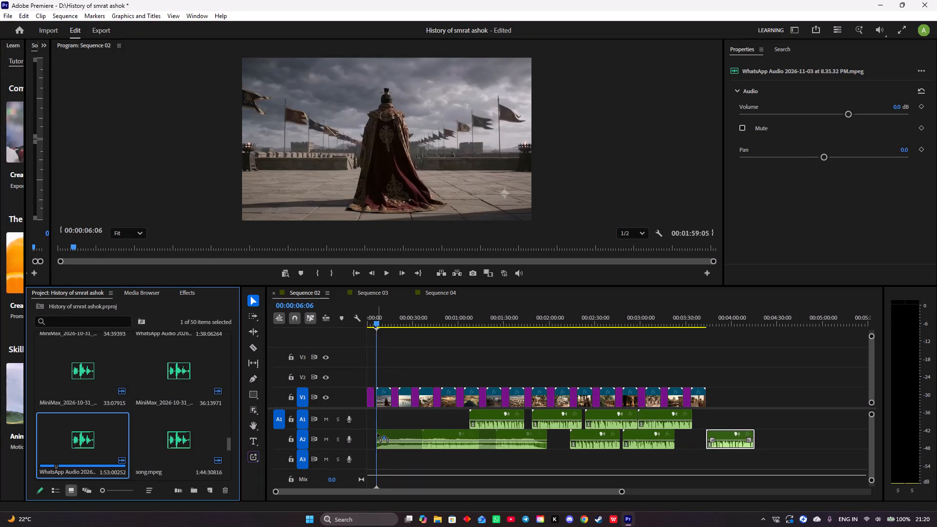
{"action": "left_click_drag", "start_coordinate": [377, 433], "coordinate": [98, 452]}
{"action": "left_click", "coordinate": [154, 439]}
{"action": "left_click_drag", "start_coordinate": [154, 439], "coordinate": [440, 454]}
{"action": "left_click_drag", "start_coordinate": [182, 441], "coordinate": [148, 457]}
Select the MiniMax voice clip with duration 35:37789 among the project media.
{"action": "scroll", "coordinate": [148, 454], "scroll_direction": "down", "scroll_amount": 1}
{"action": "left_click", "coordinate": [79, 447]}
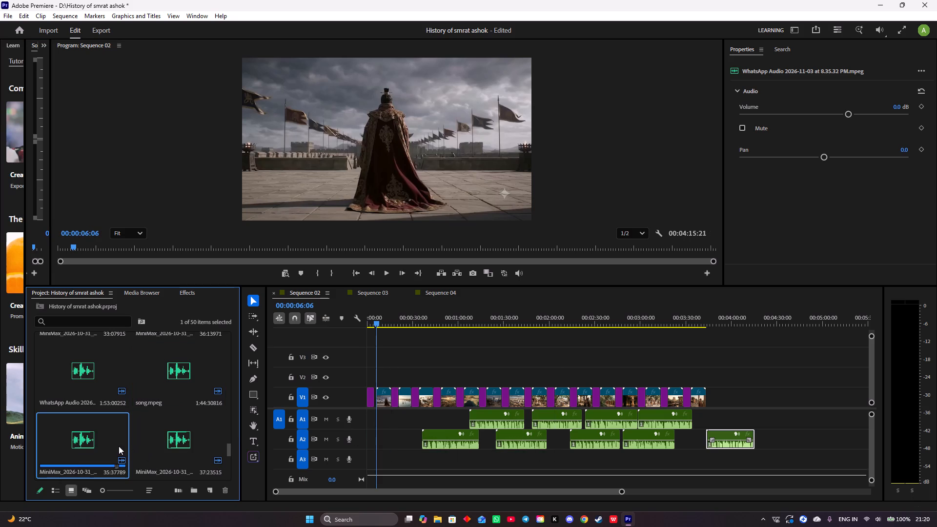
Preview the 1:33:10188 WhatsApp audio and the 33:43872 MiniMax voice clip from the project media to identify their content.
{"action": "scroll", "coordinate": [119, 446], "scroll_direction": "down", "scroll_amount": 1}
{"action": "double_click", "coordinate": [99, 446]}
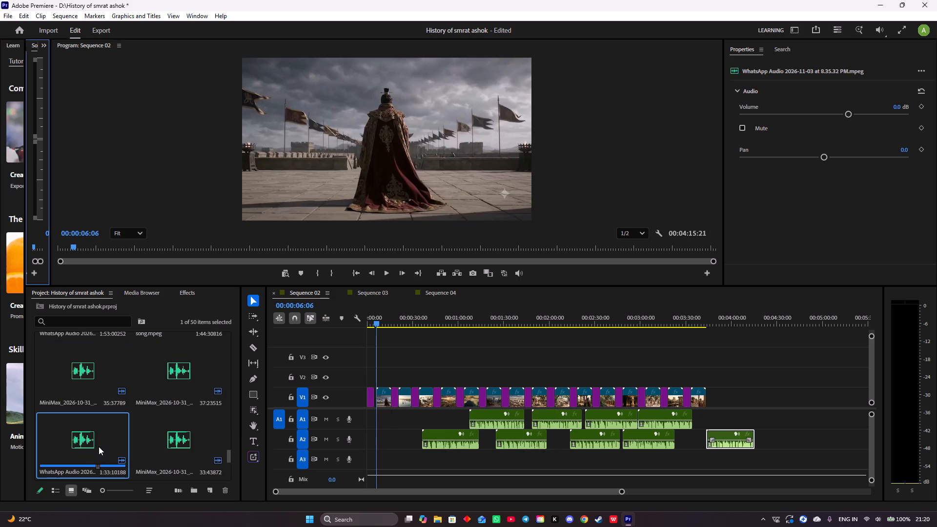
{"action": "left_click", "coordinate": [78, 450]}
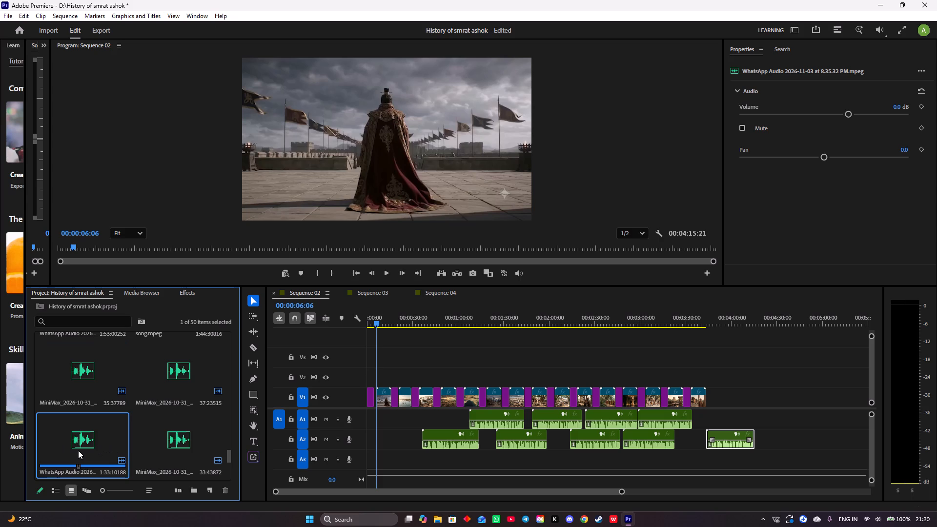
{"action": "key", "text": "space"}
{"action": "key", "text": "space"}
{"action": "double_click", "coordinate": [138, 447]}
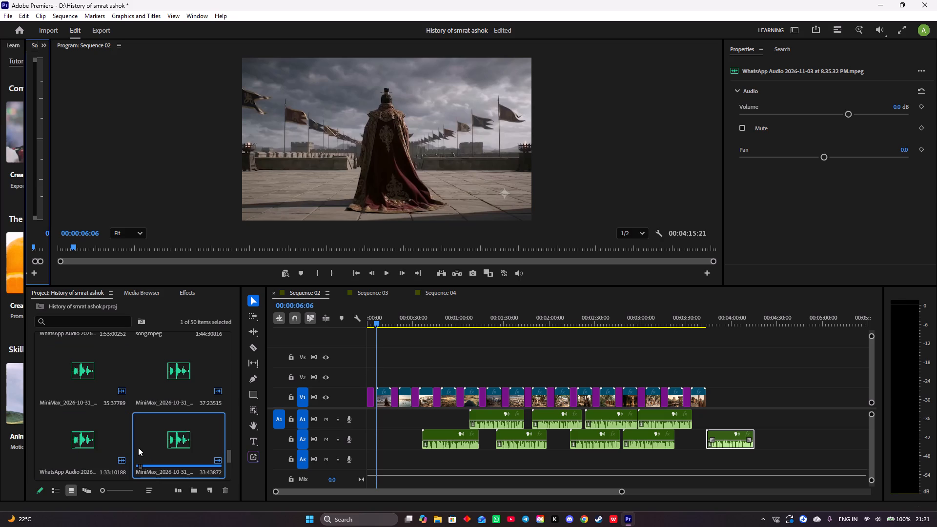
{"action": "key", "text": "space"}
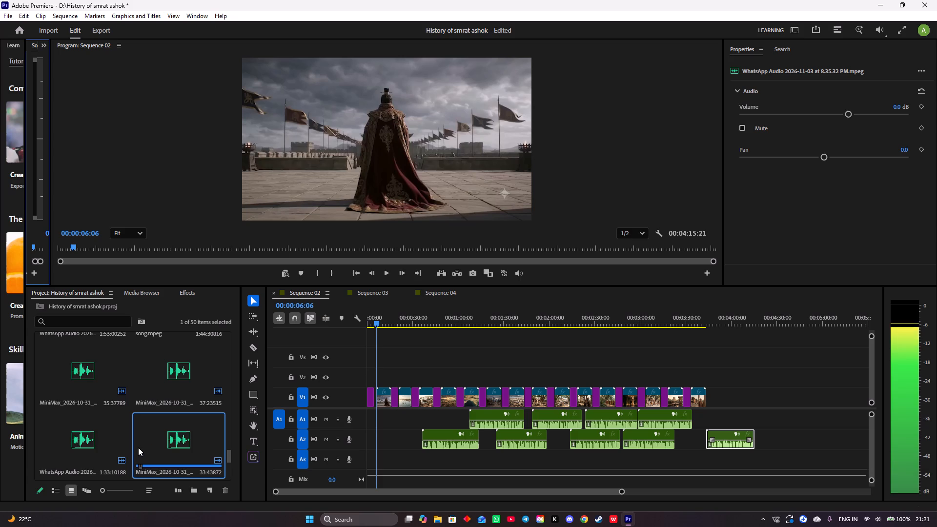
{"action": "left_click", "coordinate": [138, 447]}
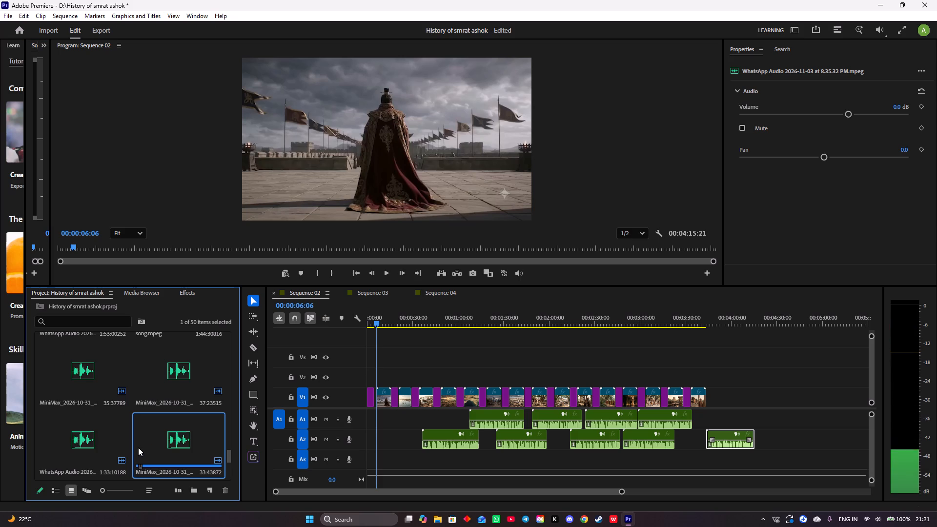
{"action": "key", "text": "space"}
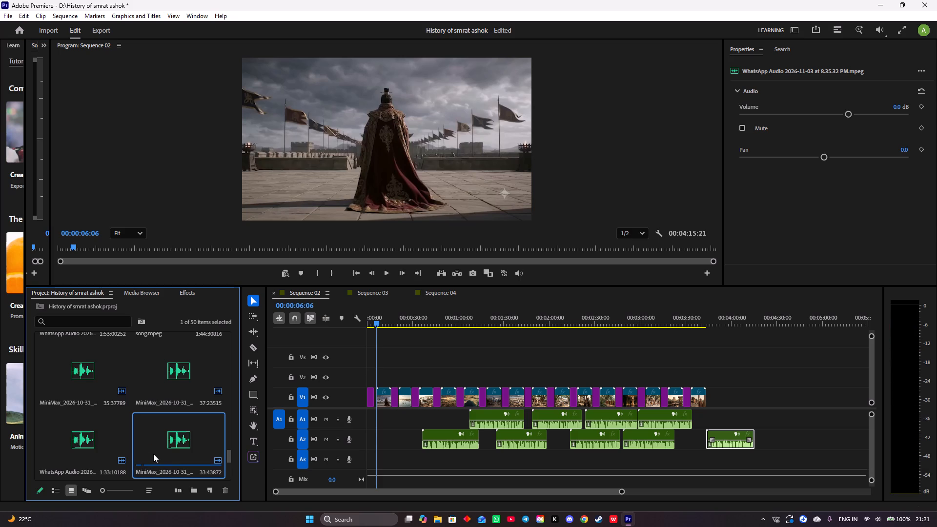
{"action": "left_click", "coordinate": [153, 454]}
Preview the 33:10790 and 39:14791 MiniMax voice clips from the project media to identify their narration.
{"action": "scroll", "coordinate": [105, 461], "scroll_direction": "down", "scroll_amount": 1}
{"action": "left_click", "coordinate": [82, 455]}
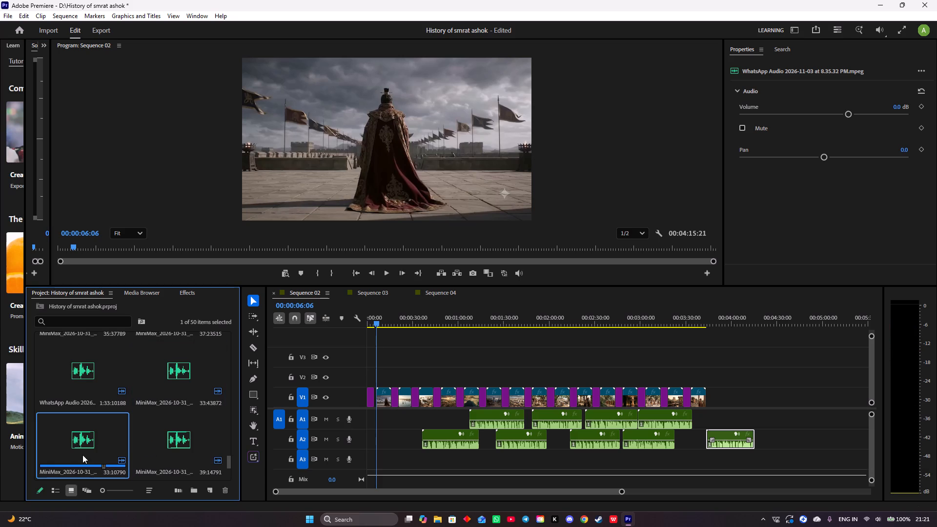
{"action": "left_click", "coordinate": [39, 454]}
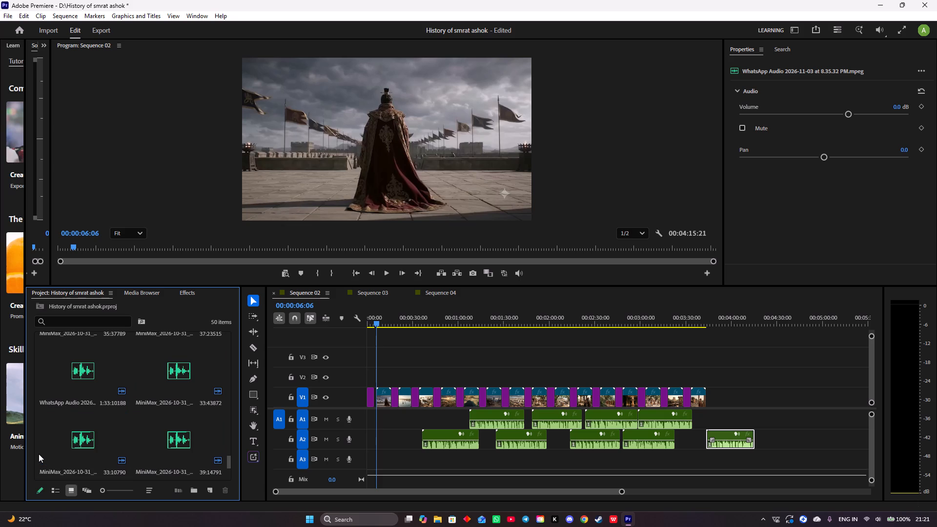
{"action": "left_click", "coordinate": [39, 454]}
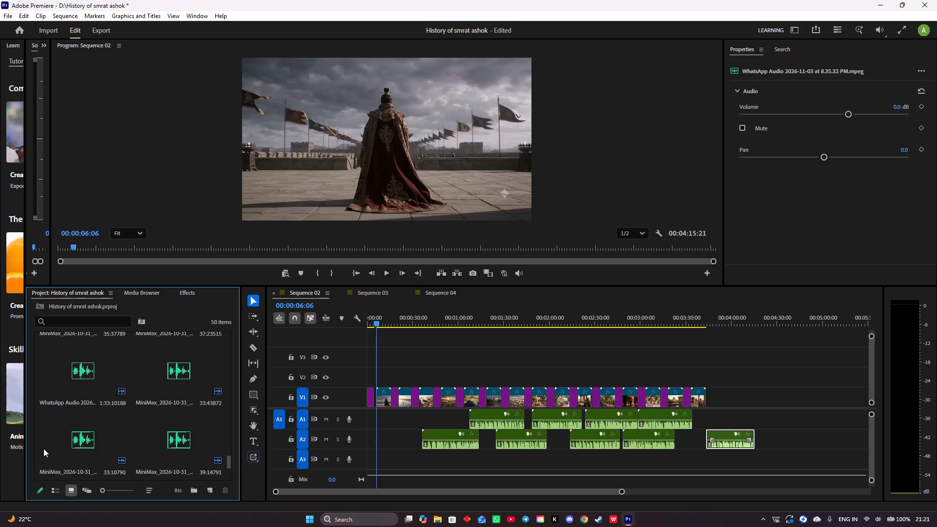
{"action": "left_click", "coordinate": [43, 448]}
{"action": "key", "text": "space"}
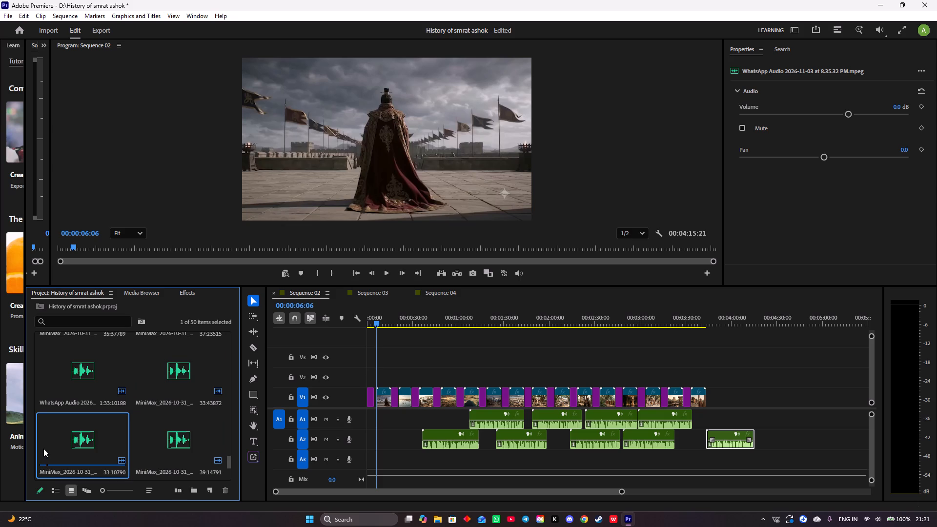
{"action": "key", "text": "space"}
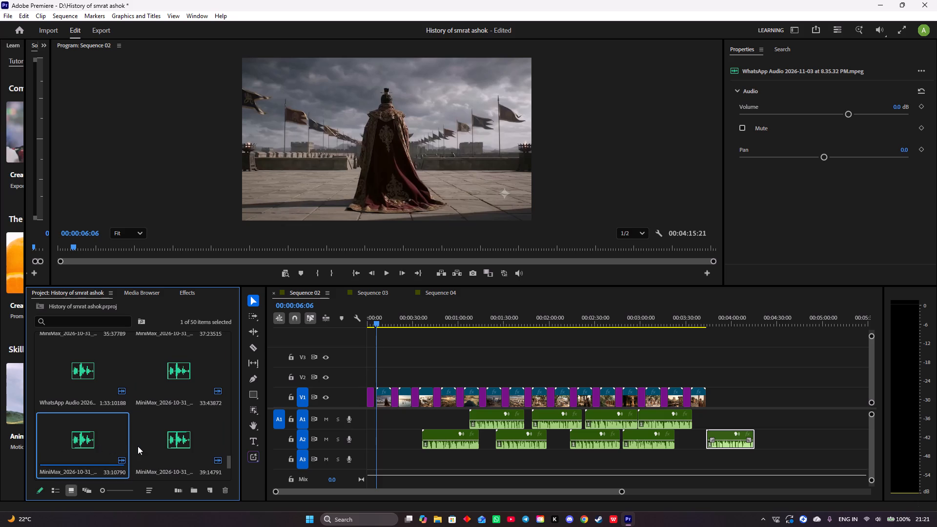
{"action": "left_click", "coordinate": [136, 446]}
{"action": "key", "text": "space"}
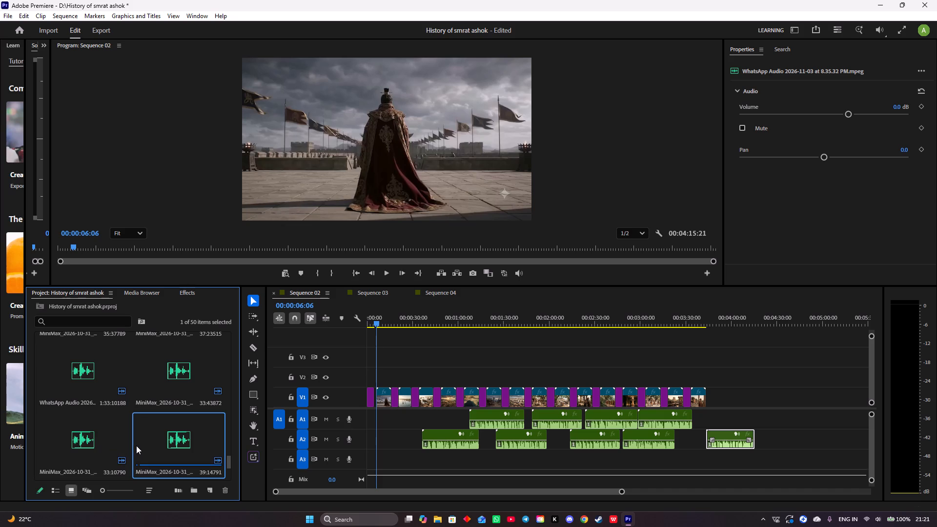
{"action": "key", "text": "space"}
Preview the 34:37858 and 34:18913 MiniMax voice clips in the project media, and select the 32:13824 WhatsApp audio.
{"action": "scroll", "coordinate": [136, 446], "scroll_direction": "down", "scroll_amount": 1}
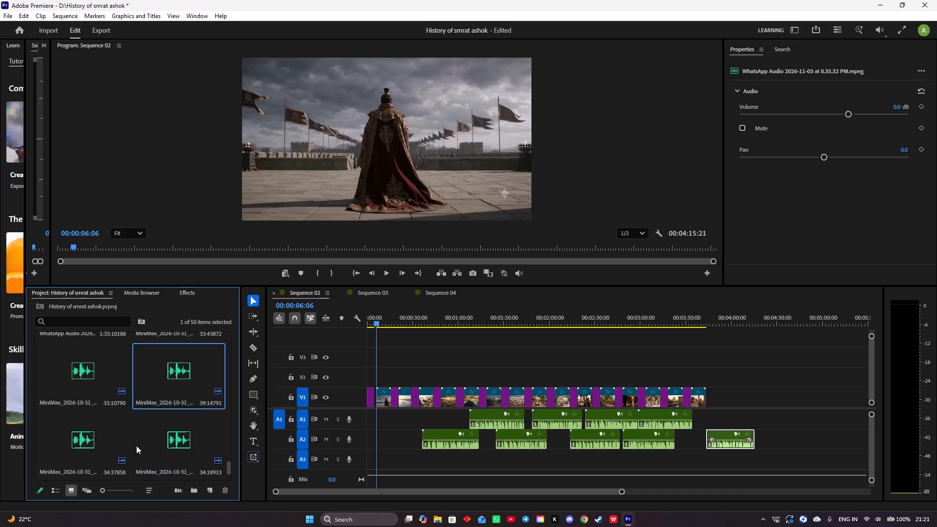
{"action": "scroll", "coordinate": [136, 446], "scroll_direction": "down", "scroll_amount": 1}
{"action": "left_click", "coordinate": [43, 389]}
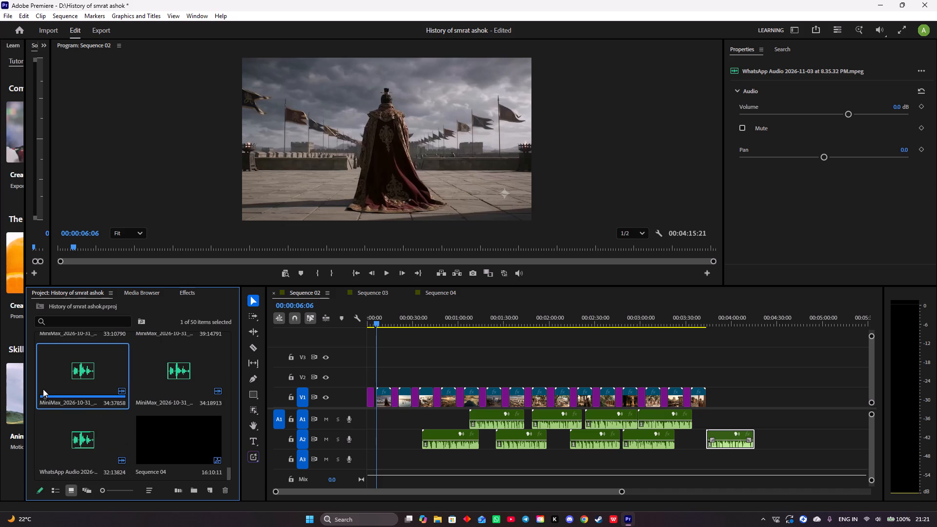
{"action": "key", "text": "space"}
{"action": "key", "text": "space"}
{"action": "left_click", "coordinate": [135, 391]}
{"action": "left_click", "coordinate": [135, 391]}
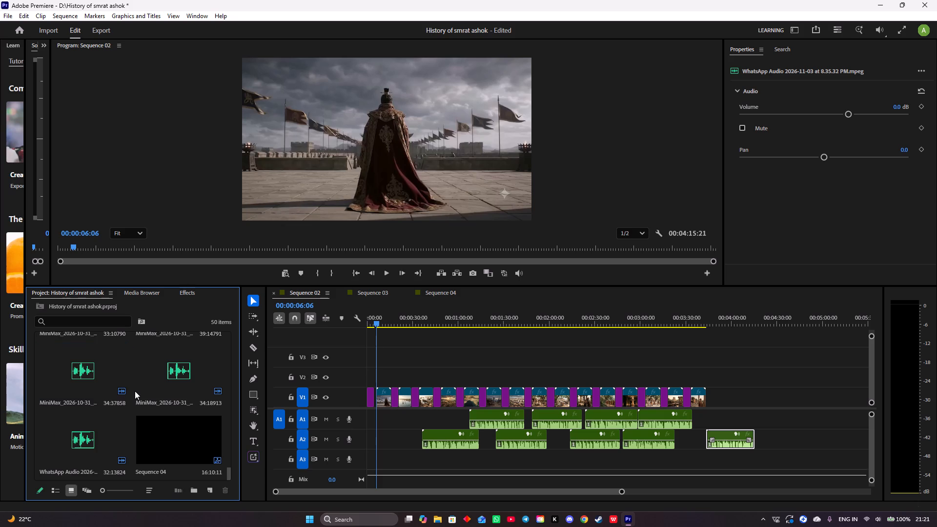
{"action": "left_click", "coordinate": [149, 381]}
{"action": "key", "text": "space"}
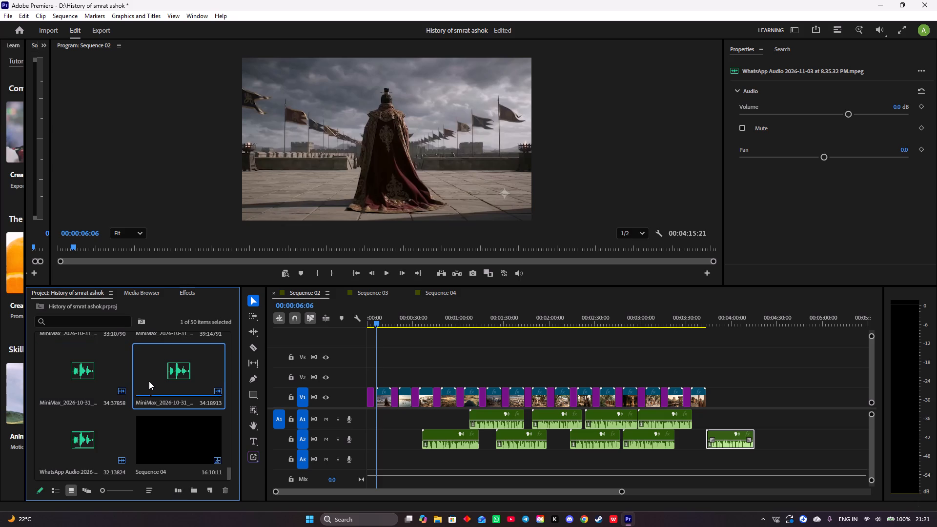
{"action": "key", "text": "space"}
{"action": "key", "text": "space"}
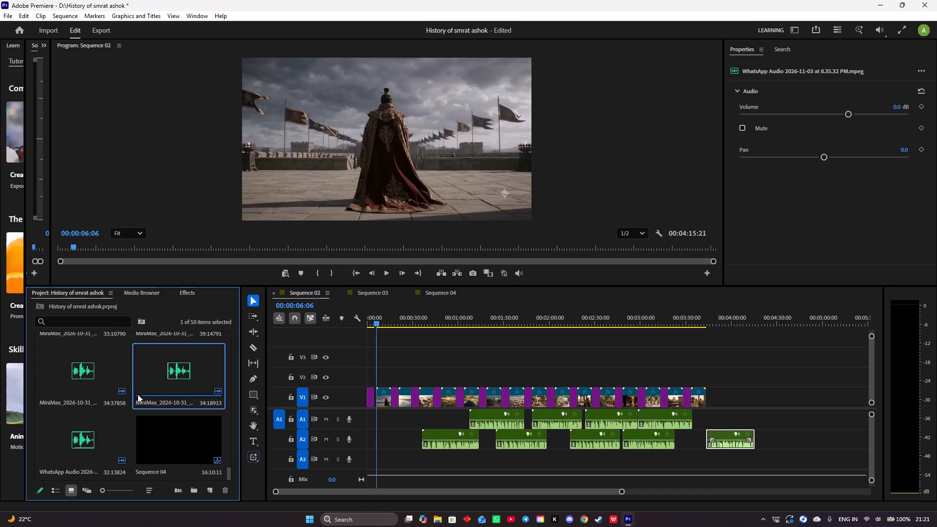
{"action": "key", "text": "space"}
{"action": "left_click", "coordinate": [61, 456]}
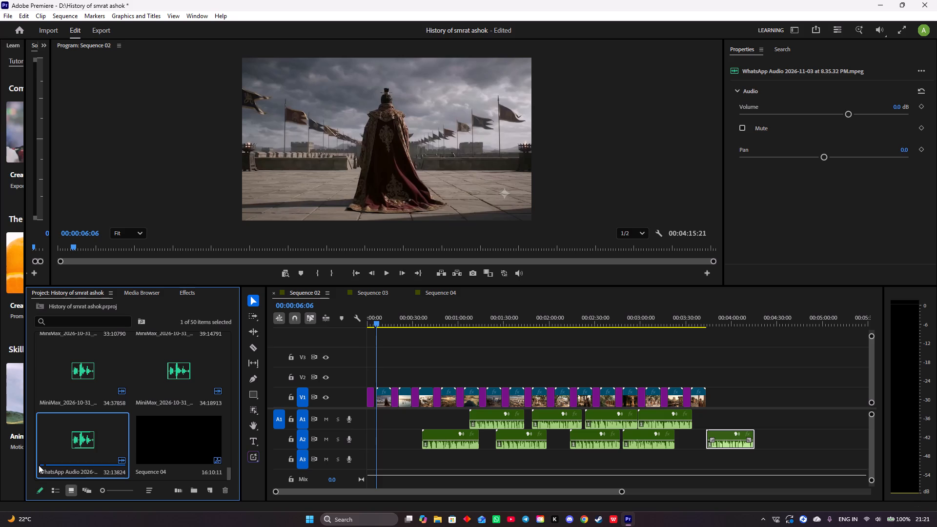
Preview the 32:13824 WhatsApp audio from the project media and place it at the very start of track A1.
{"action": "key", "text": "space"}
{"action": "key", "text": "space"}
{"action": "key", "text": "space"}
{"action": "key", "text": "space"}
{"action": "left_click_drag", "start_coordinate": [76, 452], "coordinate": [389, 415]}
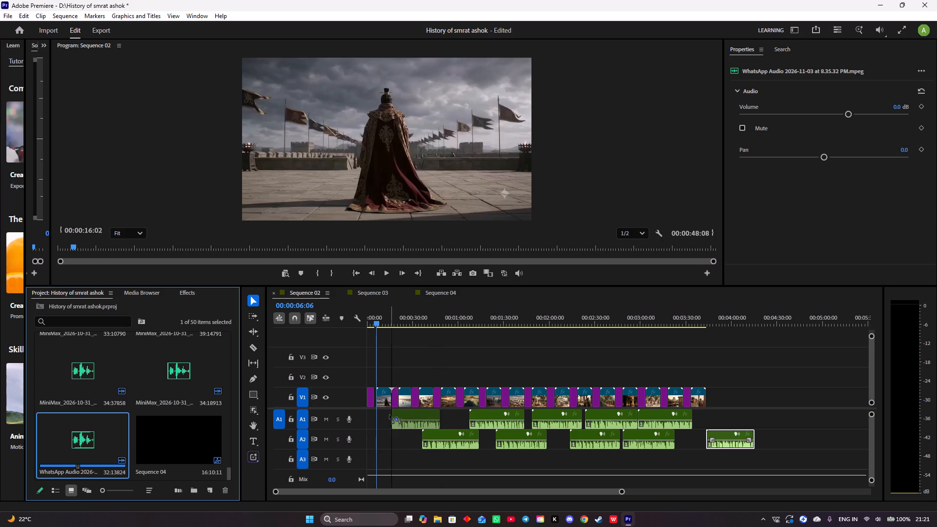
{"action": "left_click_drag", "start_coordinate": [389, 415], "coordinate": [367, 416]}
Swap the first two clips on track V1 so the WhatsApp video starts the sequence and the 8.26.48 PM image directly follows it.
{"action": "left_click_drag", "start_coordinate": [384, 397], "coordinate": [383, 396]}
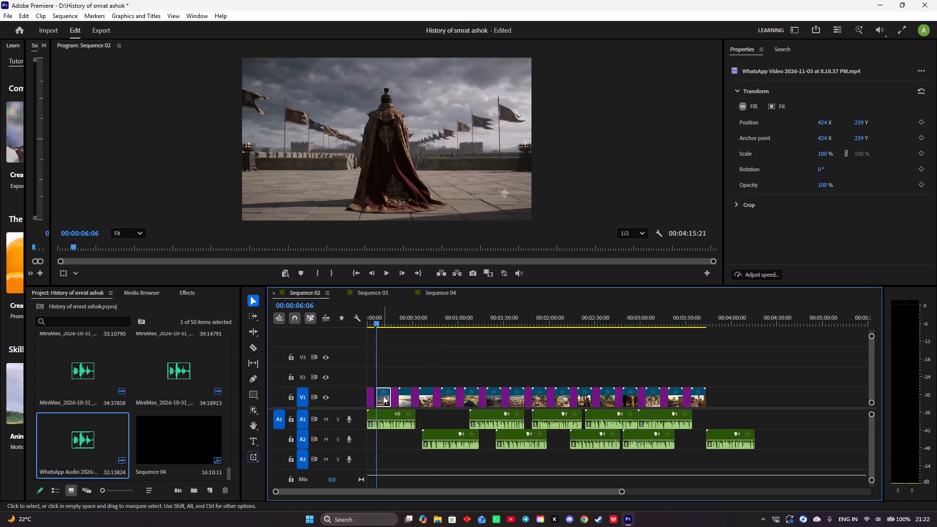
{"action": "left_click_drag", "start_coordinate": [383, 396], "coordinate": [371, 382]}
{"action": "left_click_drag", "start_coordinate": [371, 398], "coordinate": [393, 381]}
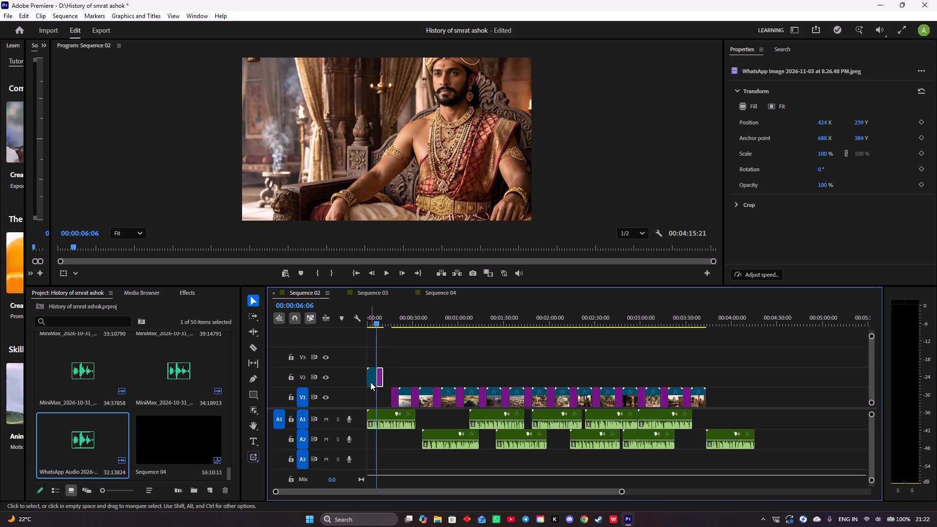
{"action": "left_click_drag", "start_coordinate": [371, 382], "coordinate": [375, 398]}
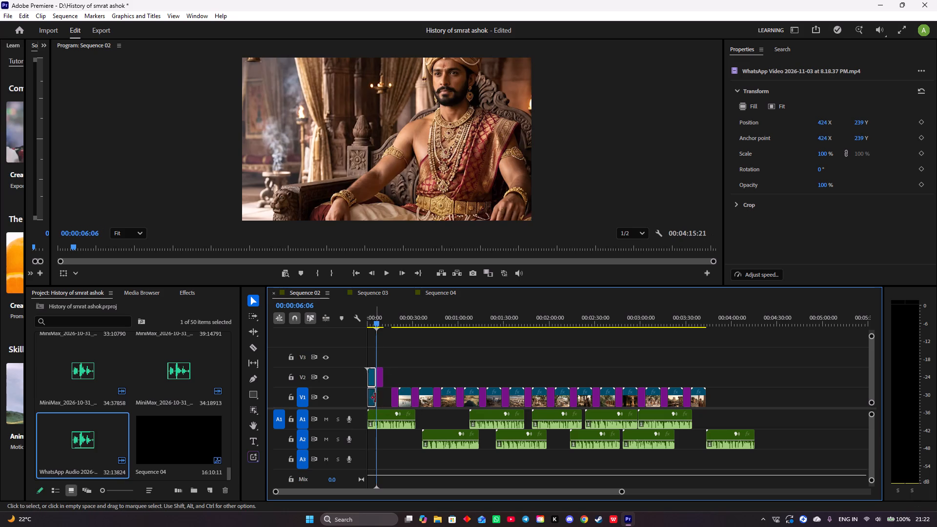
{"action": "left_click_drag", "start_coordinate": [380, 382], "coordinate": [380, 397]}
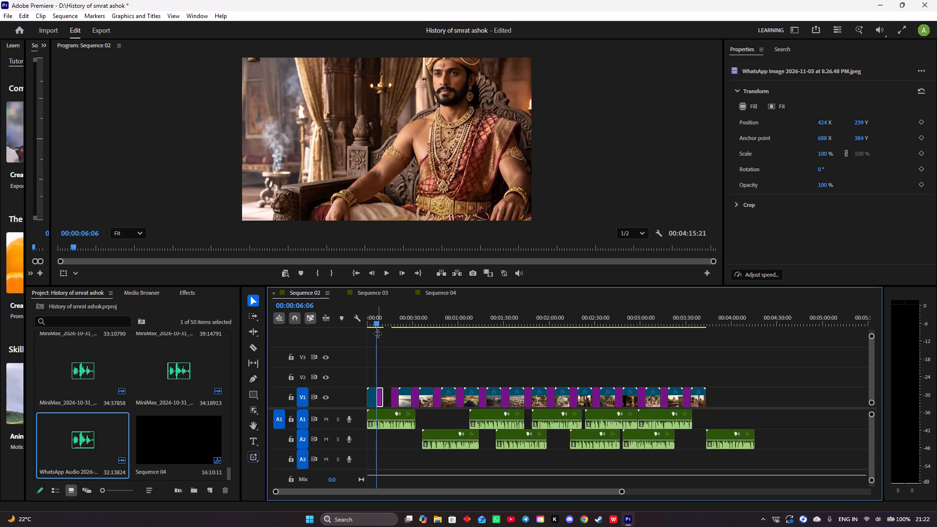
Play the sequence from 00:00:00:00 to check the opening narration against the reordered visuals.
{"action": "left_click_drag", "start_coordinate": [375, 324], "coordinate": [362, 325]}
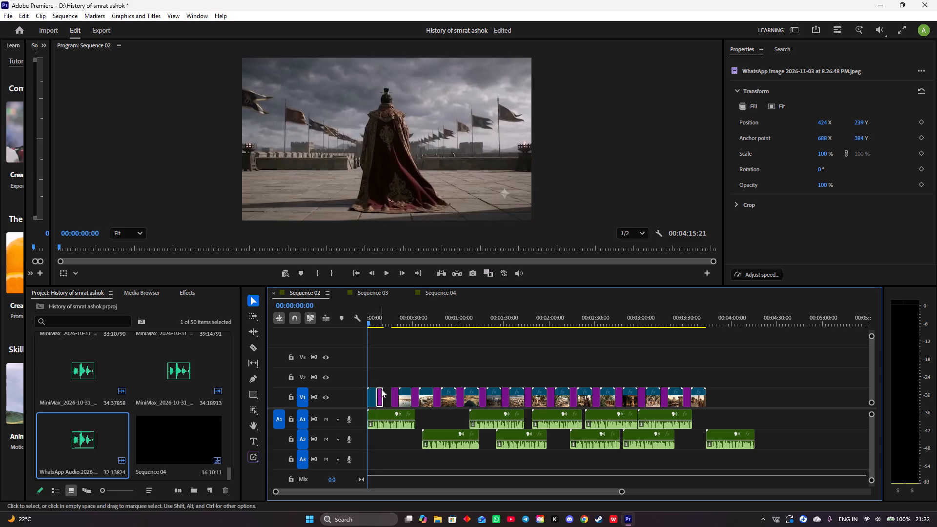
{"action": "left_click", "coordinate": [380, 399]}
Play the sequence's opening and move the harbour market image off track V1 onto V2 at about 00:00:39.
{"action": "key", "text": "space"}
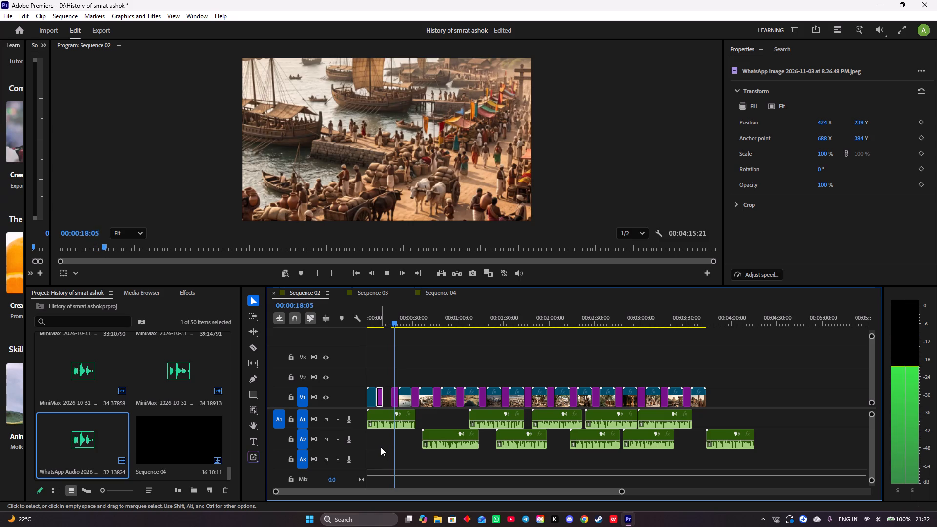
{"action": "key", "text": "space"}
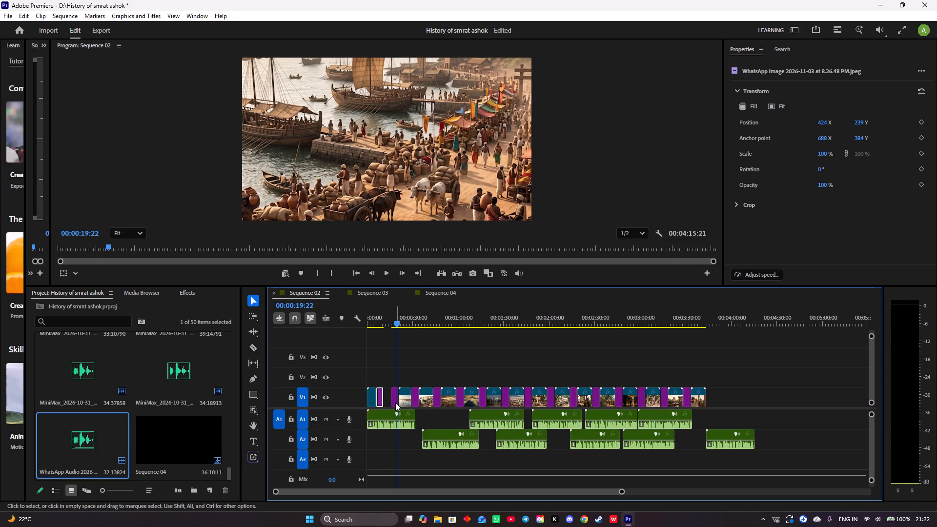
{"action": "left_click_drag", "start_coordinate": [395, 403], "coordinate": [428, 371]}
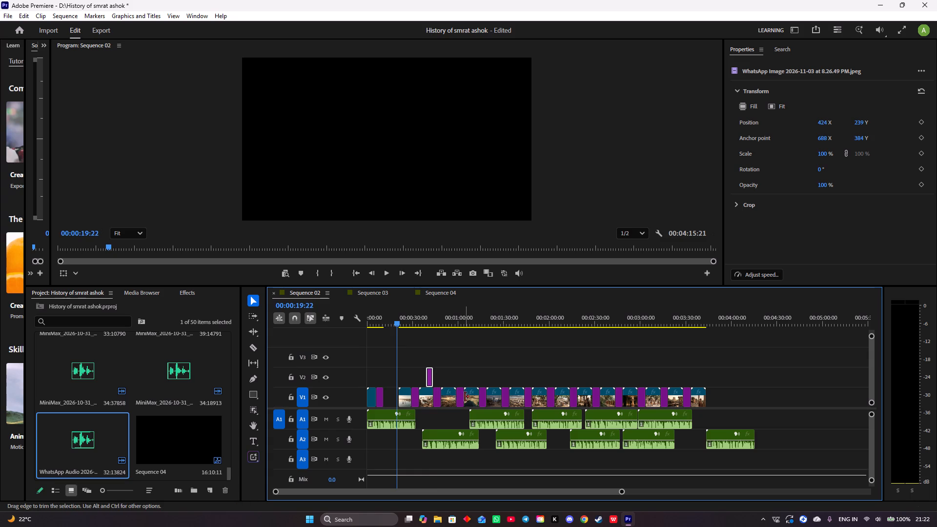
Move the war-elephant army image on V1 into the gap at about 00:00:16, just before the city street video.
{"action": "left_click_drag", "start_coordinate": [397, 322], "coordinate": [408, 325]}
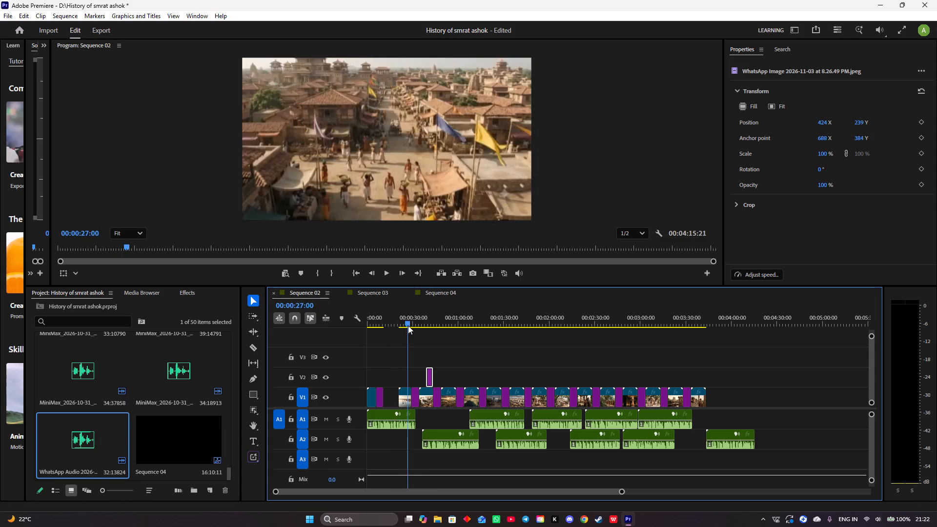
{"action": "left_click_drag", "start_coordinate": [408, 325], "coordinate": [438, 336]}
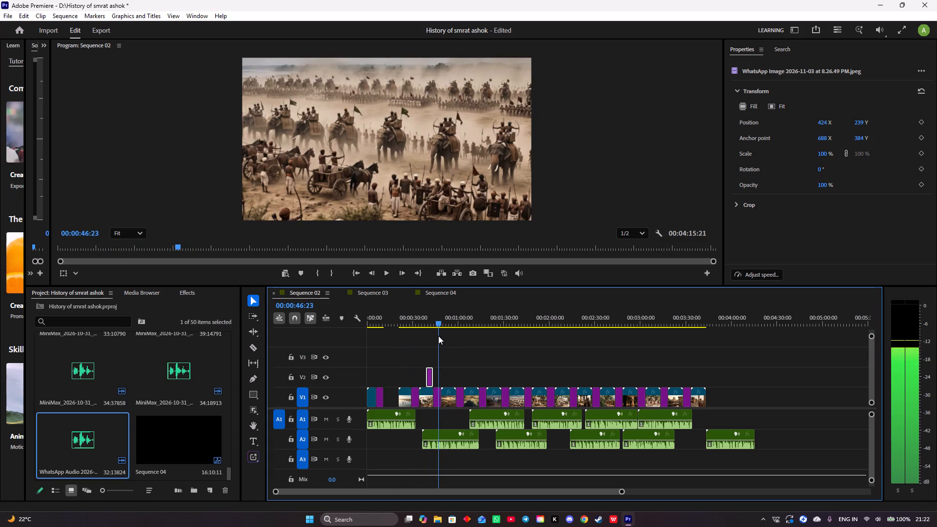
{"action": "left_click_drag", "start_coordinate": [438, 336], "coordinate": [437, 336]}
{"action": "left_click", "coordinate": [436, 398]}
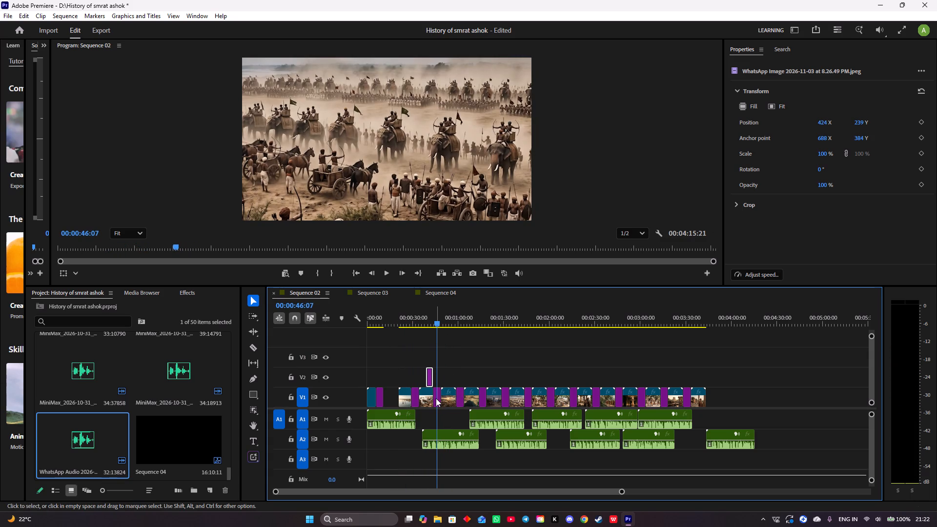
{"action": "left_click_drag", "start_coordinate": [436, 398], "coordinate": [392, 399]}
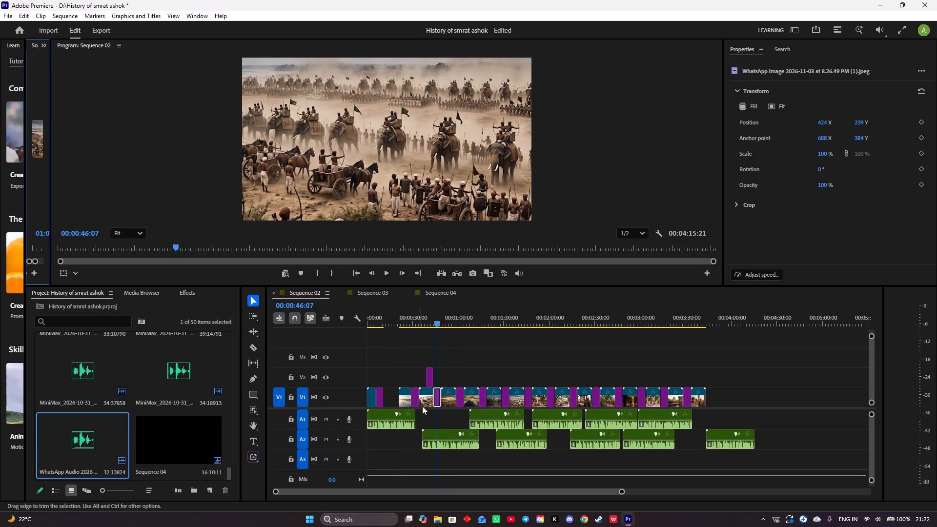
{"action": "left_click_drag", "start_coordinate": [438, 403], "coordinate": [397, 391]}
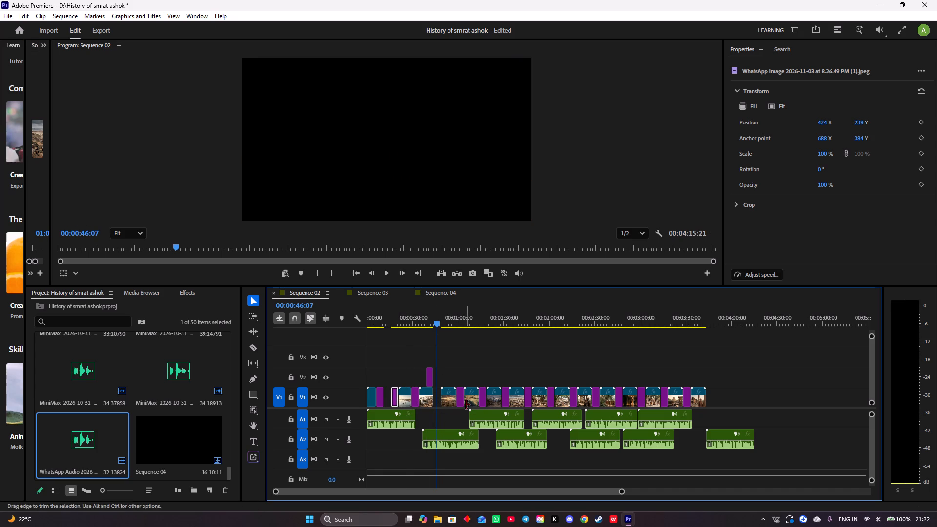
Move the video of the ruler overlooking his army on V1 from about 00:00:49 to about 00:00:11, after the opening images.
{"action": "left_click", "coordinate": [449, 399]}
{"action": "left_click_drag", "start_coordinate": [436, 324], "coordinate": [440, 326]}
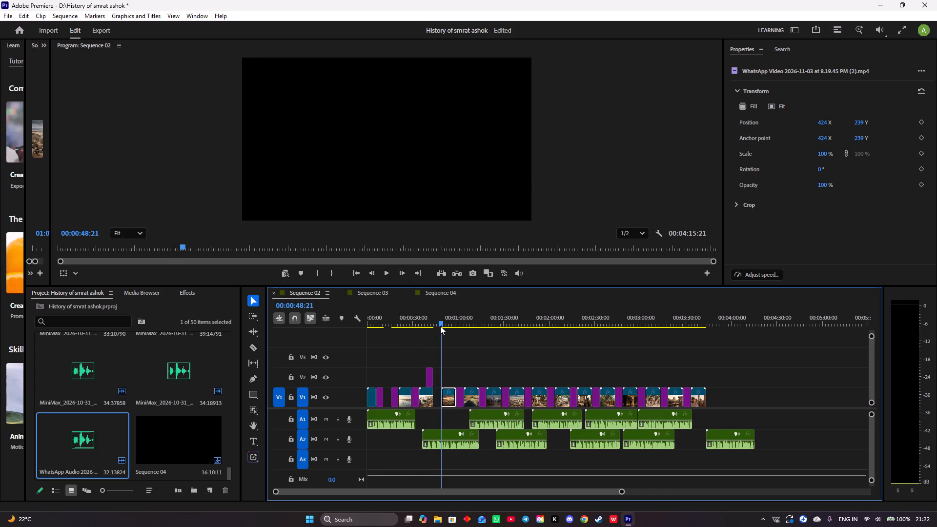
{"action": "left_click_drag", "start_coordinate": [440, 326], "coordinate": [451, 331]}
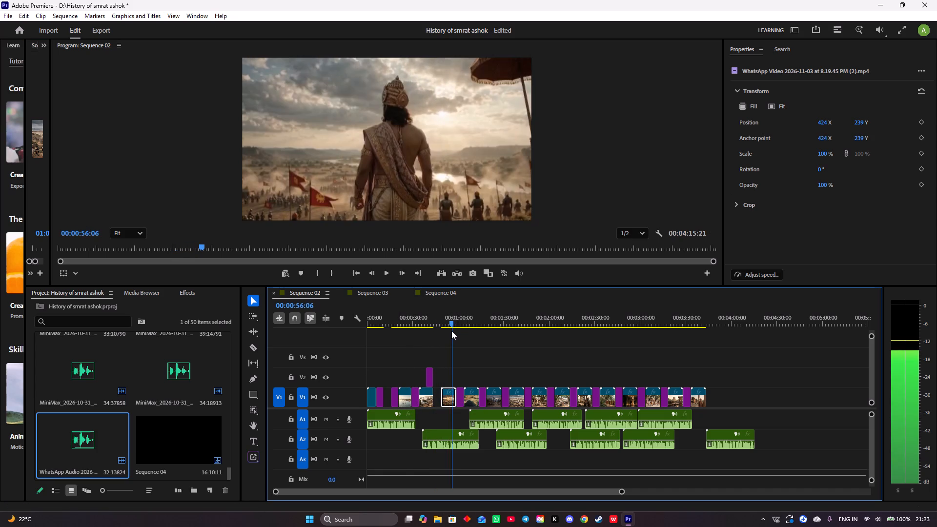
{"action": "left_click_drag", "start_coordinate": [451, 331], "coordinate": [430, 332]}
{"action": "left_click_drag", "start_coordinate": [449, 401], "coordinate": [392, 383]}
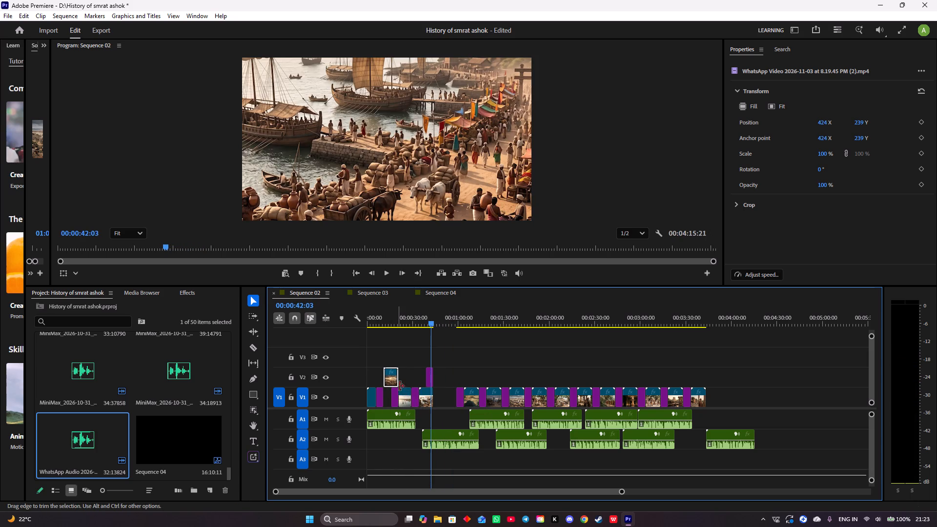
Widen the V1 gap at 00:00:11: lift the image at about 00:00:30 onto V2 and shift the city video and army image forward about 3 seconds.
{"action": "left_click_drag", "start_coordinate": [415, 401], "coordinate": [412, 375]}
{"action": "left_click", "coordinate": [409, 400]}
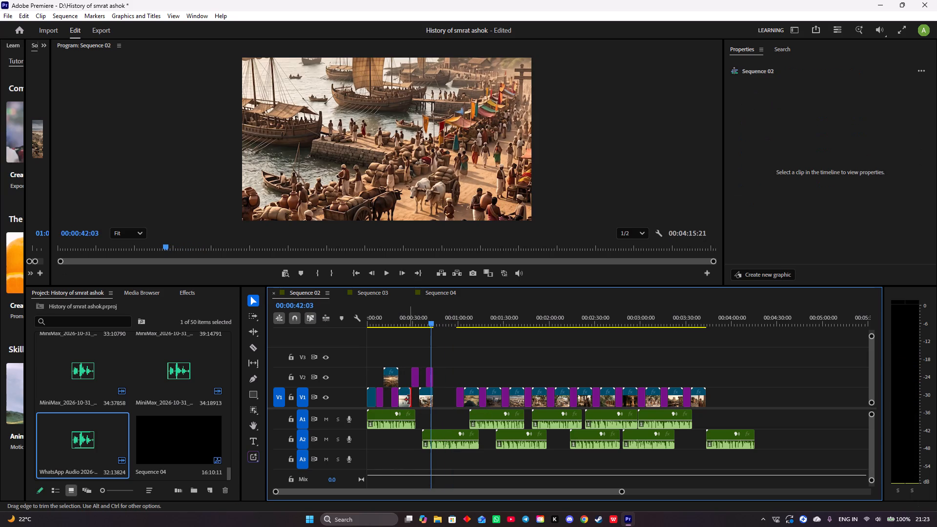
{"action": "left_click", "coordinate": [406, 399]}
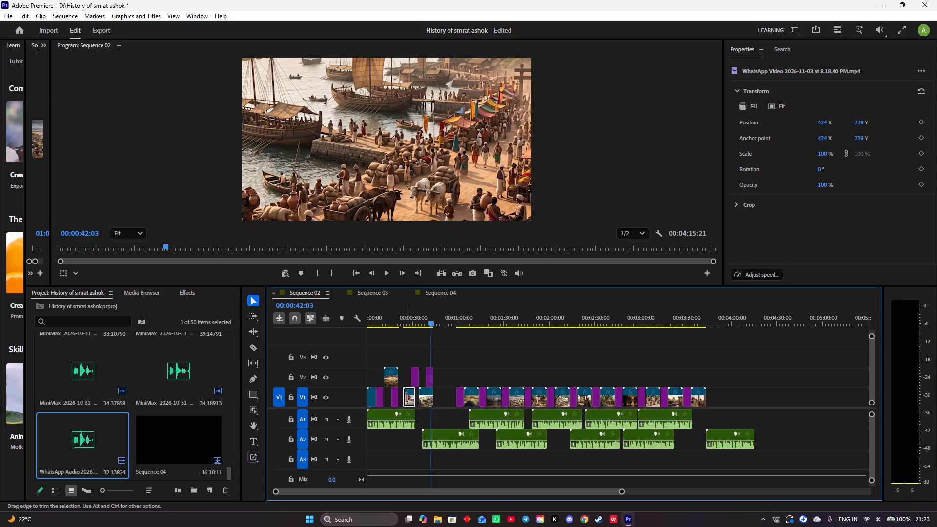
{"action": "left_click", "coordinate": [394, 395]}
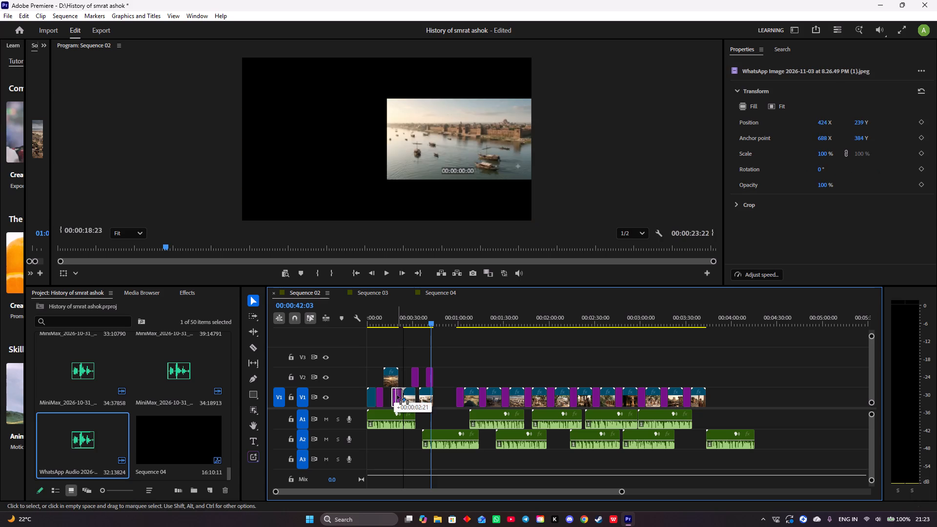
Trim the end of the ruler-and-army video on V2 to about 00:00:19 and place it in the V1 gap at about 00:00:11.
{"action": "left_click", "coordinate": [393, 381]}
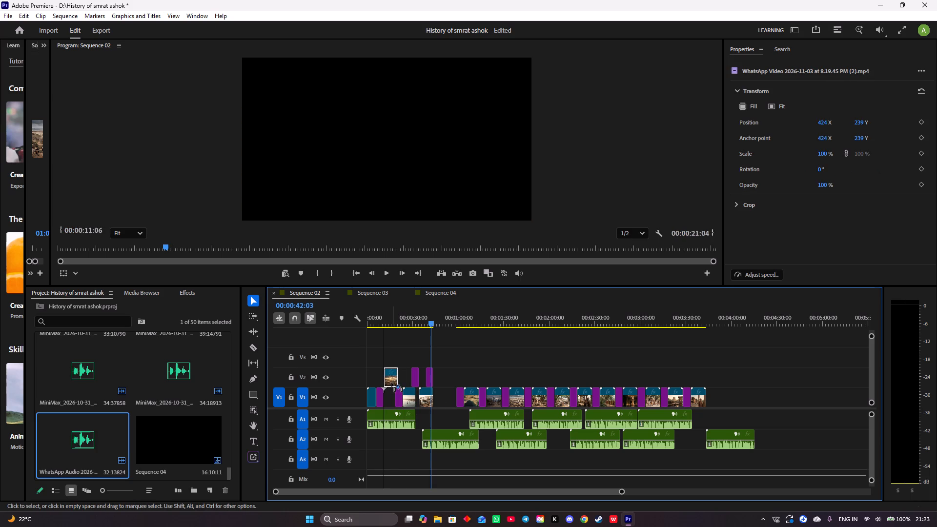
{"action": "left_click", "coordinate": [398, 381]}
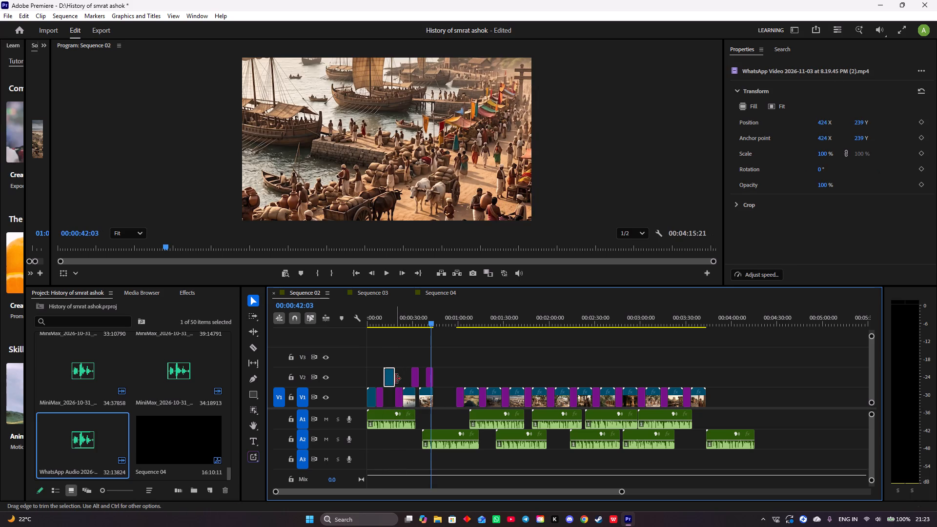
{"action": "left_click_drag", "start_coordinate": [391, 377], "coordinate": [391, 393]}
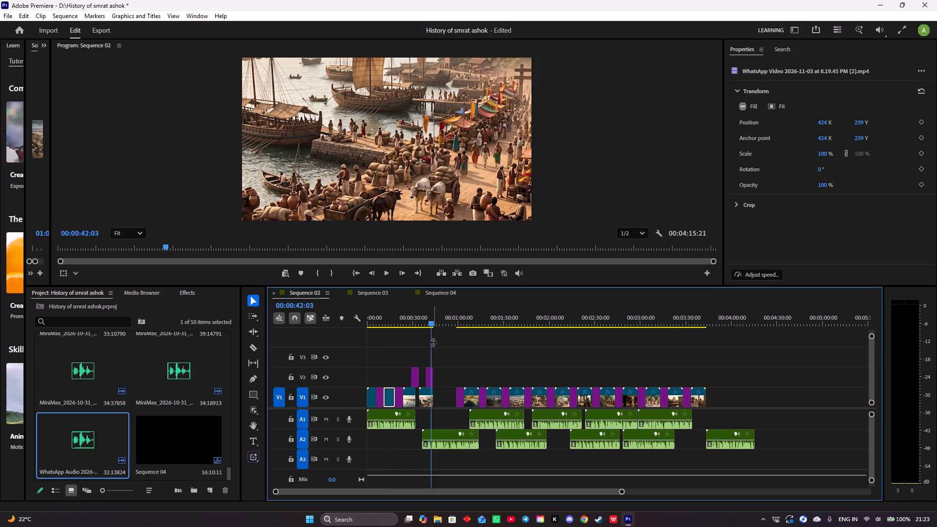
Move the two images from V2 onto V1 at about 00:00:49 and 00:00:54, side by side just before the clips around 00:01:00.
{"action": "left_click_drag", "start_coordinate": [414, 376], "coordinate": [419, 377]}
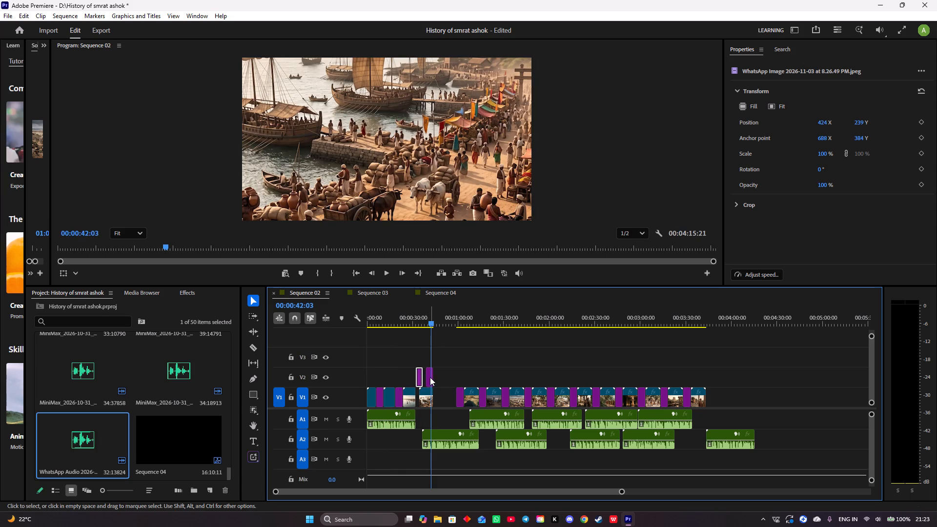
{"action": "left_click_drag", "start_coordinate": [430, 377], "coordinate": [454, 396]}
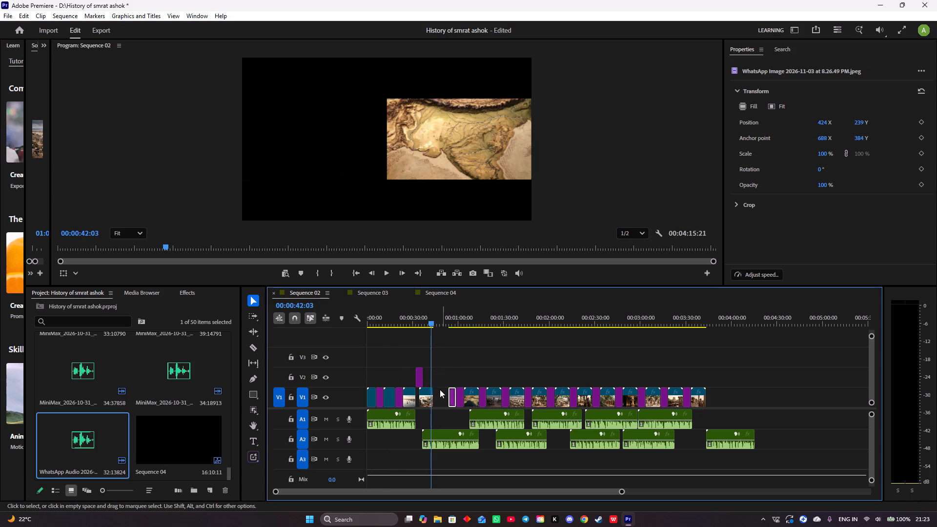
{"action": "left_click_drag", "start_coordinate": [420, 376], "coordinate": [445, 397]}
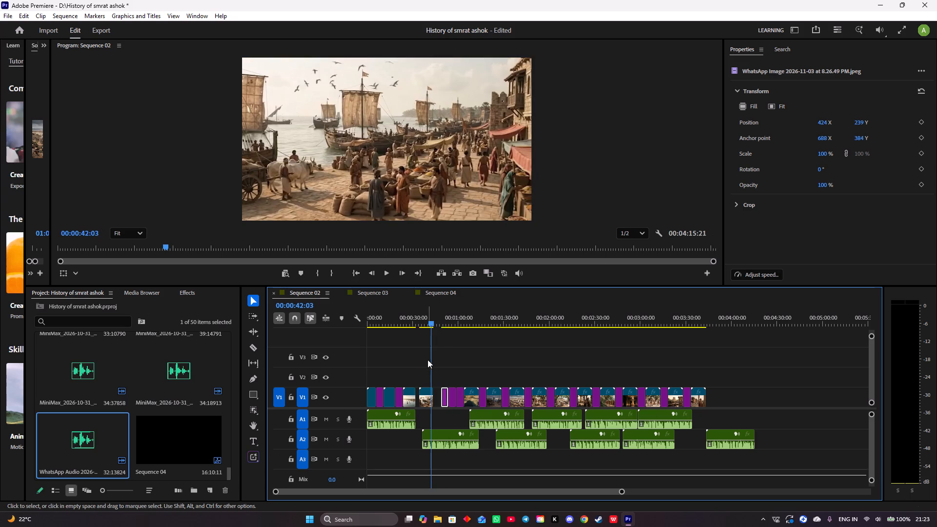
Play the sequence from the beginning to check the rearranged opening visuals against the narration.
{"action": "left_click_drag", "start_coordinate": [433, 325], "coordinate": [359, 321]}
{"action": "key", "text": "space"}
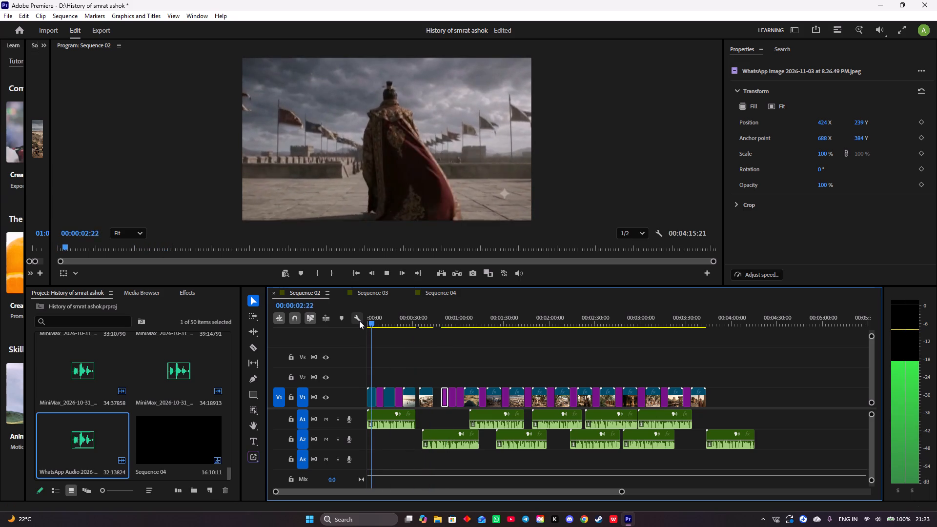
Review the narration around 00:00:33, and move the MiniMax 16_46_48 voice clip from A1 down to A3 at about 00:01:25.
{"action": "key", "text": "space"}
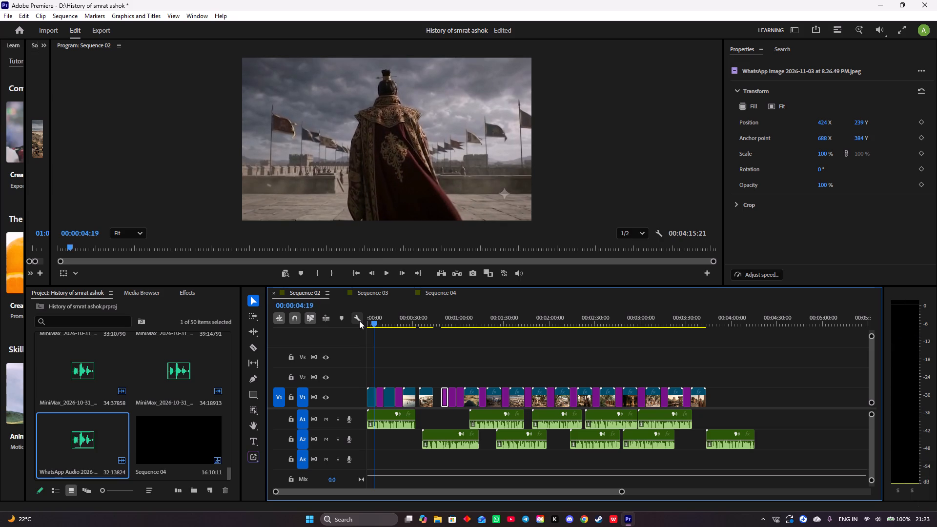
{"action": "left_click_drag", "start_coordinate": [374, 322], "coordinate": [417, 332]}
{"action": "left_click", "coordinate": [418, 332]}
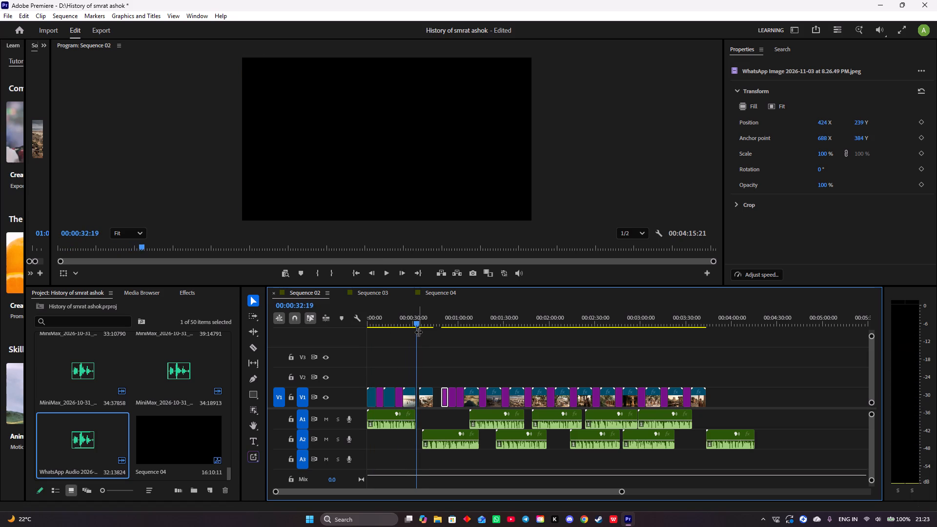
{"action": "key", "text": "space"}
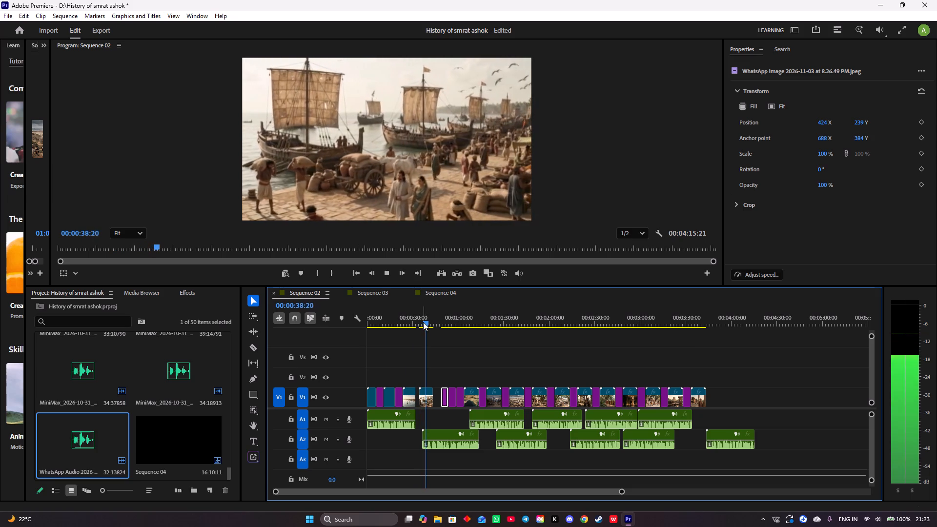
{"action": "key", "text": "space"}
{"action": "left_click_drag", "start_coordinate": [496, 409], "coordinate": [530, 425]}
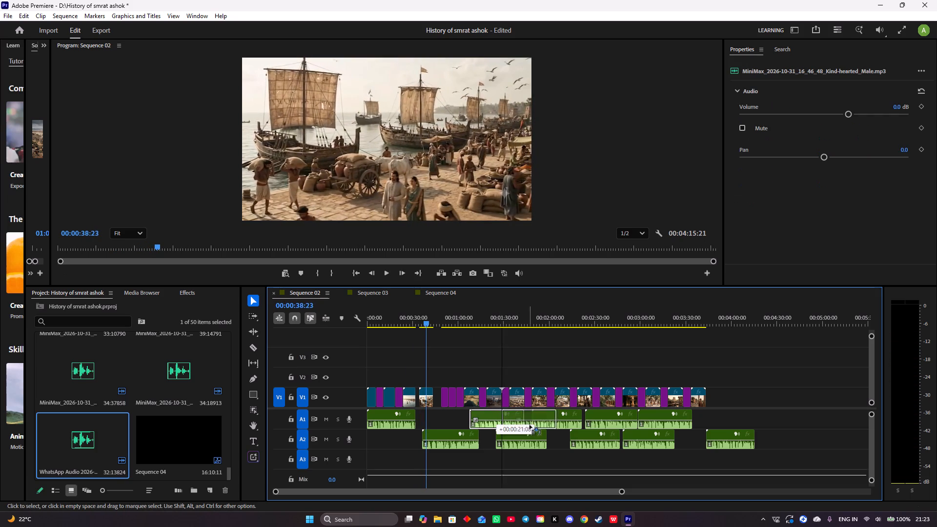
{"action": "left_click_drag", "start_coordinate": [530, 425], "coordinate": [524, 452]}
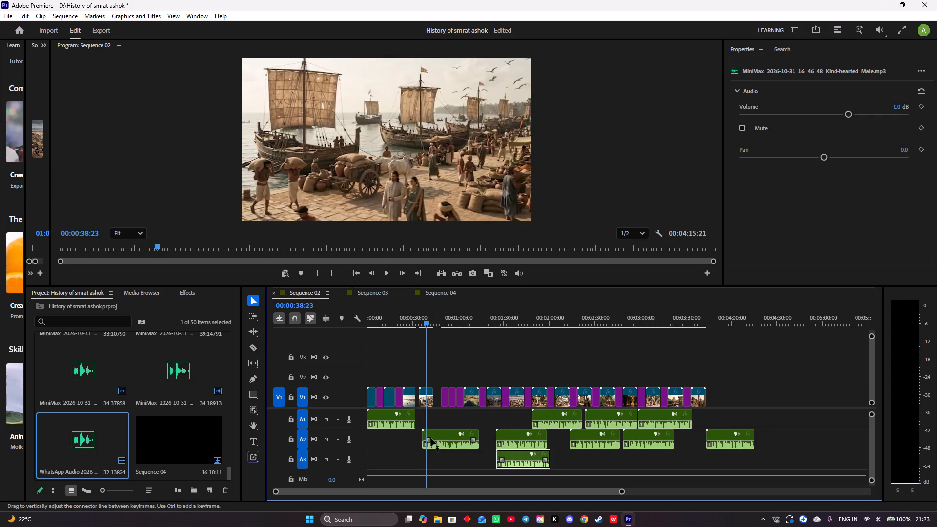
Move the MiniMax 16_34_36 voice clip from A2 to A1, directly after the first voice clip at about 00:00:32.
{"action": "left_click_drag", "start_coordinate": [435, 436], "coordinate": [421, 419]}
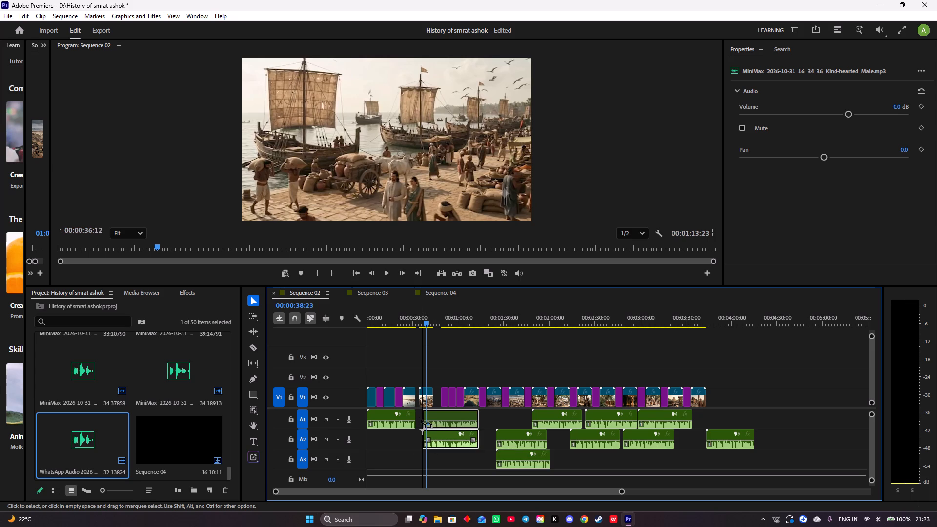
{"action": "left_click_drag", "start_coordinate": [421, 419], "coordinate": [424, 416]}
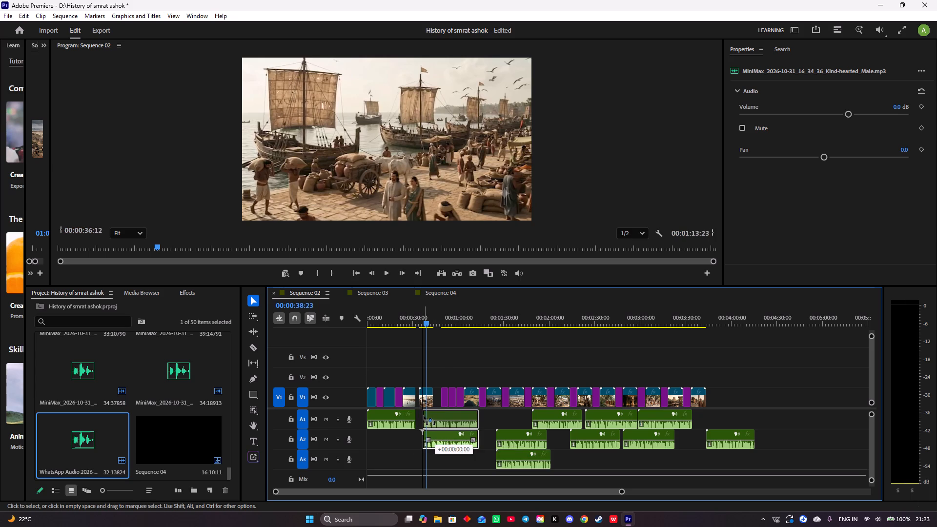
{"action": "left_click_drag", "start_coordinate": [424, 416], "coordinate": [436, 417]}
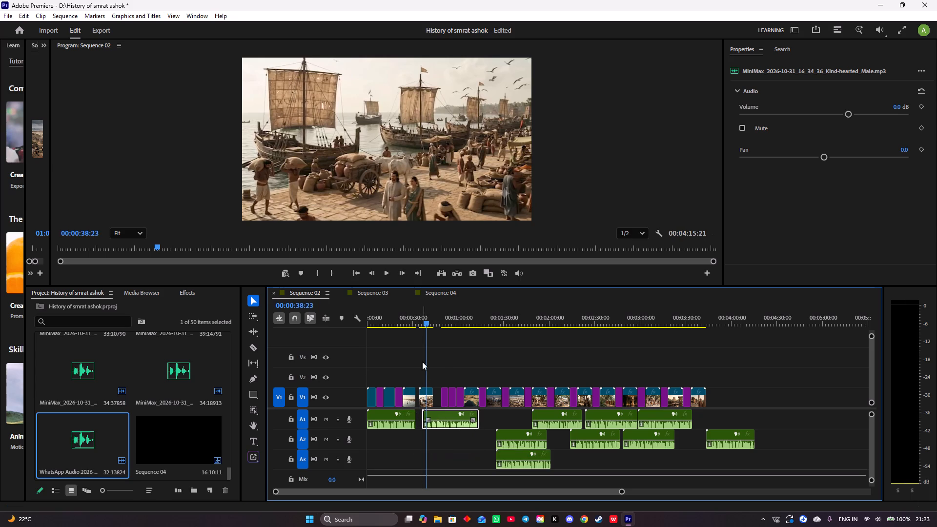
{"action": "left_click_drag", "start_coordinate": [426, 323], "coordinate": [402, 322]}
{"action": "left_click_drag", "start_coordinate": [435, 410], "coordinate": [426, 409]}
{"action": "left_click_drag", "start_coordinate": [436, 414], "coordinate": [431, 415]}
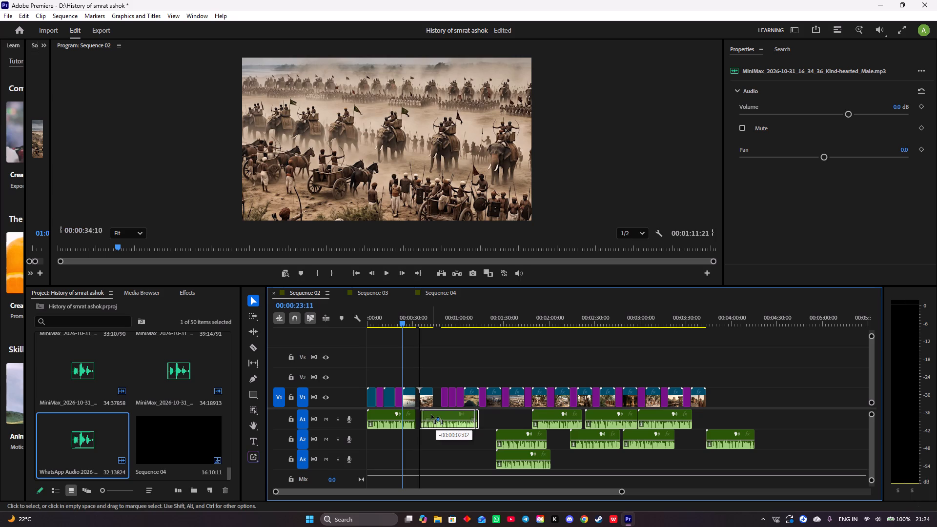
{"action": "left_click_drag", "start_coordinate": [431, 415], "coordinate": [427, 414]}
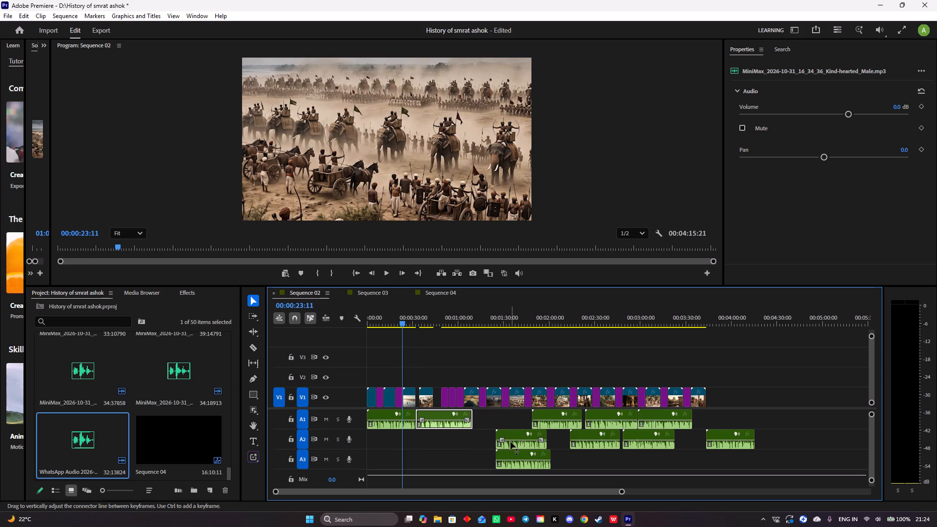
Shift the MiniMax 16_38_25 voice clip on A2 to about 00:01:19 and the 16_46_48 clip on A3 to about 00:01:34.
{"action": "left_click_drag", "start_coordinate": [508, 433], "coordinate": [496, 434]}
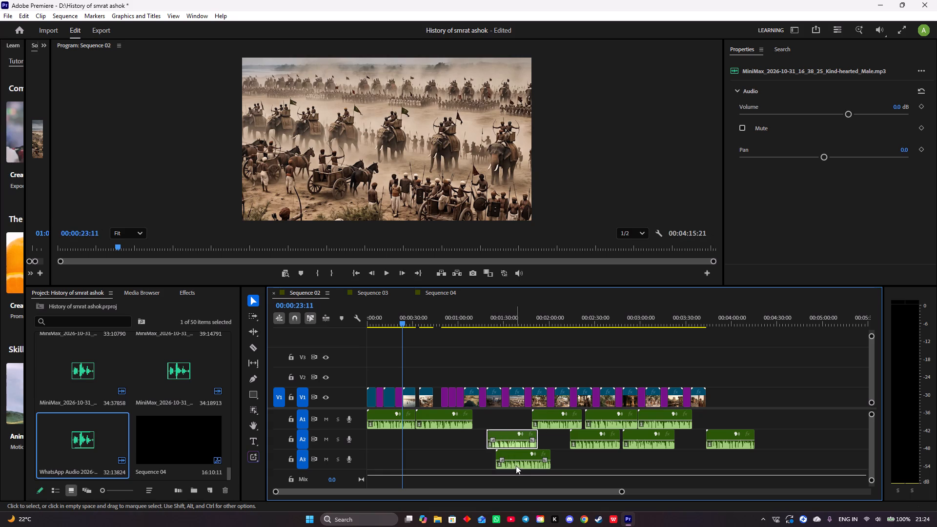
{"action": "left_click_drag", "start_coordinate": [516, 455], "coordinate": [528, 451]}
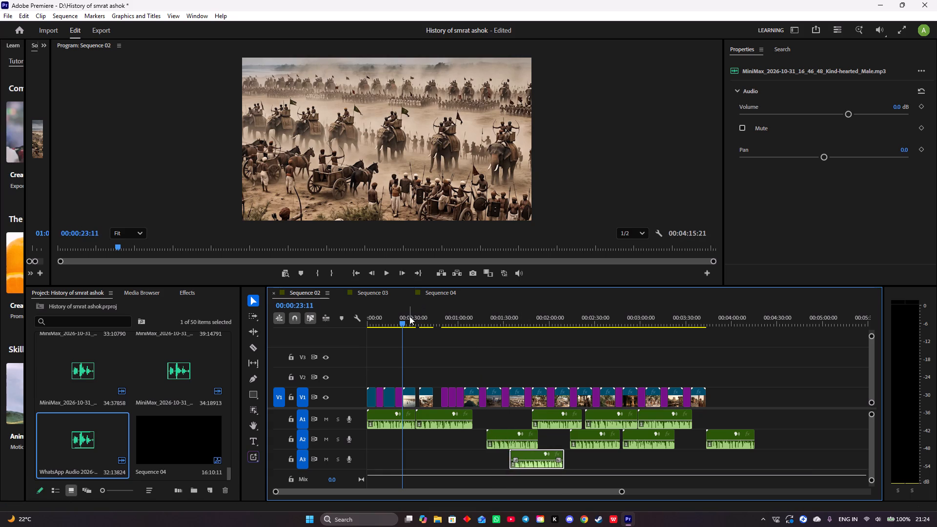
Listen to the narration around 00:01:16 and cut the MiniMax 16_38_25 voice clip from A2.
{"action": "left_click", "coordinate": [401, 321]}
{"action": "left_click", "coordinate": [482, 339]}
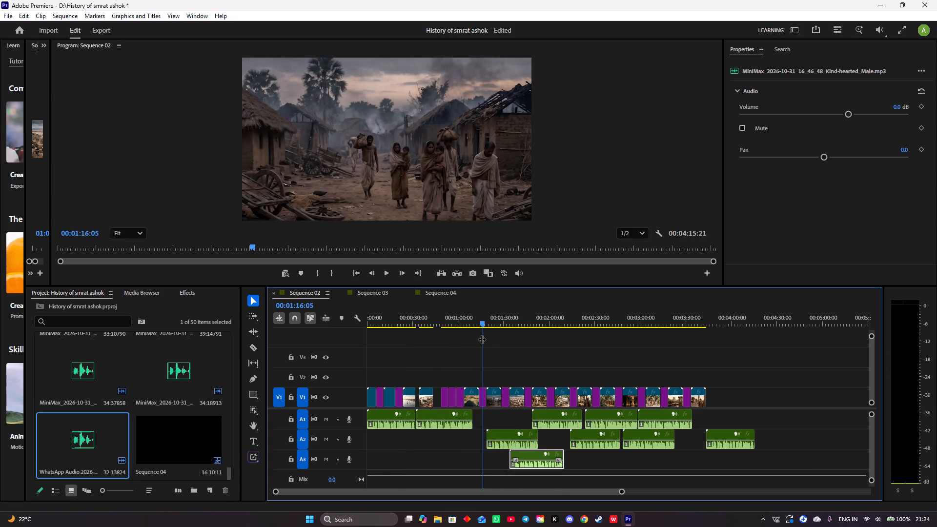
{"action": "left_click", "coordinate": [482, 339]}
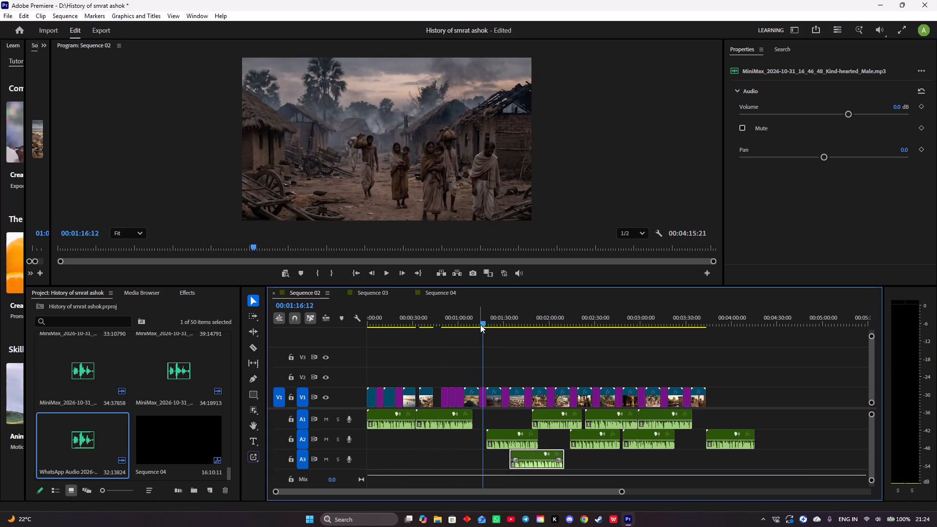
{"action": "left_click", "coordinate": [483, 324]}
{"action": "key", "text": "space"}
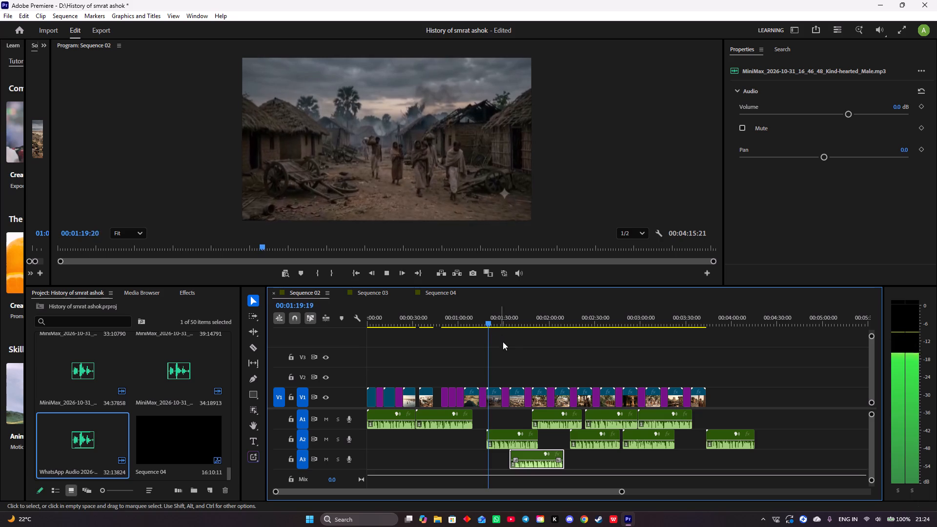
{"action": "key", "text": "space"}
{"action": "left_click", "coordinate": [503, 433]}
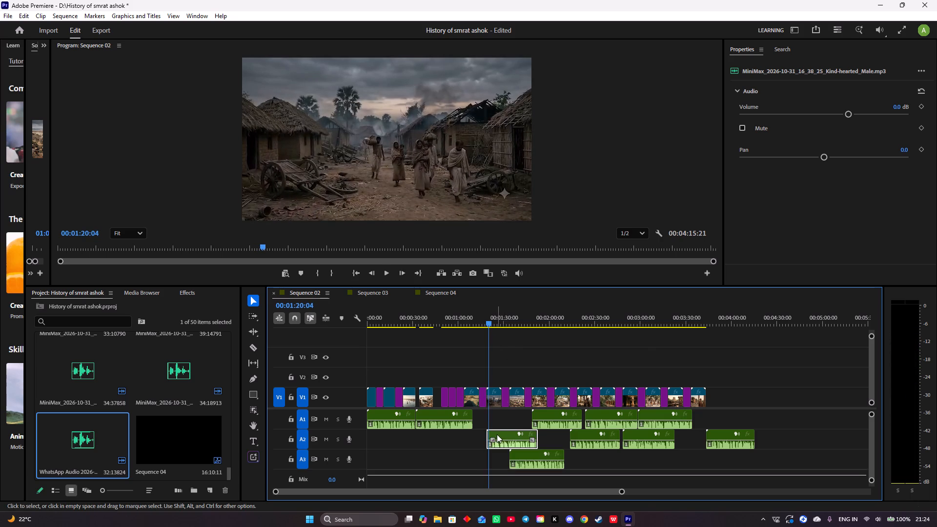
{"action": "right_click", "coordinate": [497, 434]}
{"action": "left_click", "coordinate": [519, 60]}
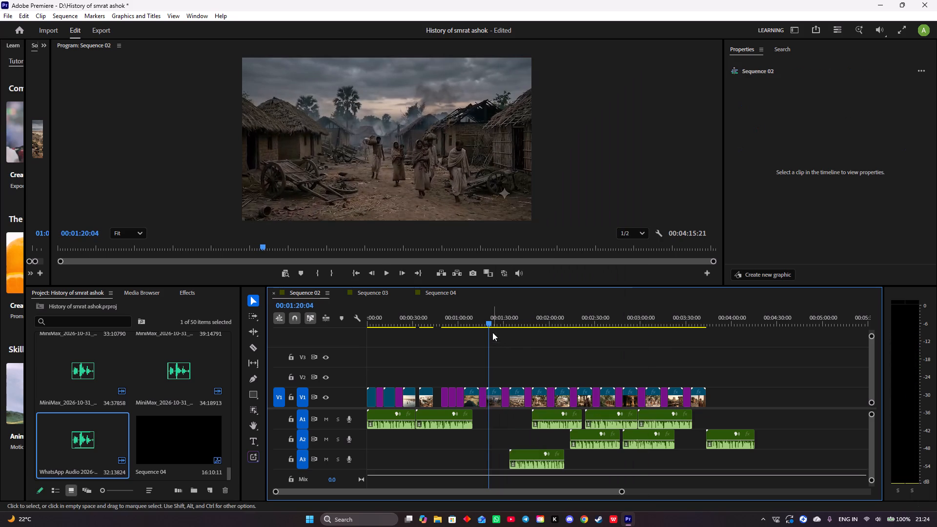
Listen to the narration at about 00:01:33 and cut the MiniMax 16_46_48 voice clip from A3.
{"action": "left_click_drag", "start_coordinate": [489, 325], "coordinate": [507, 327]}
{"action": "key", "text": "space"}
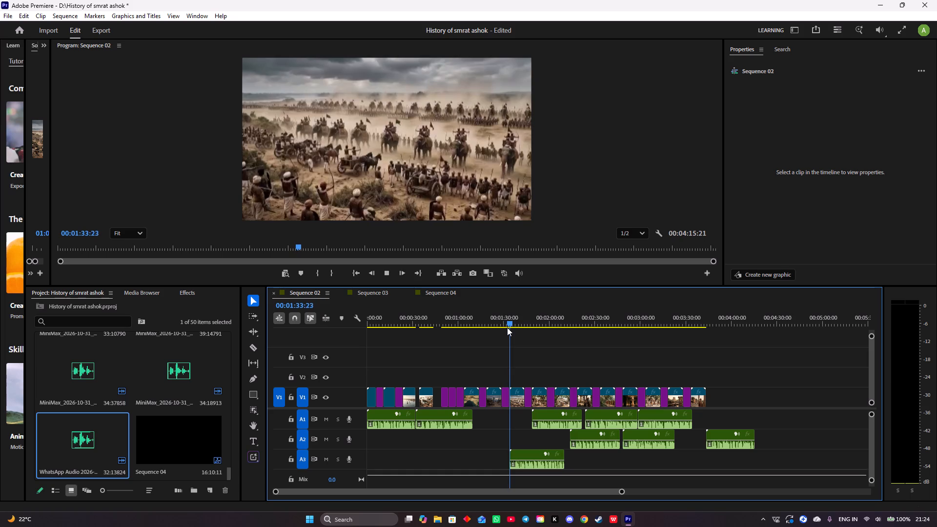
{"action": "key", "text": "space"}
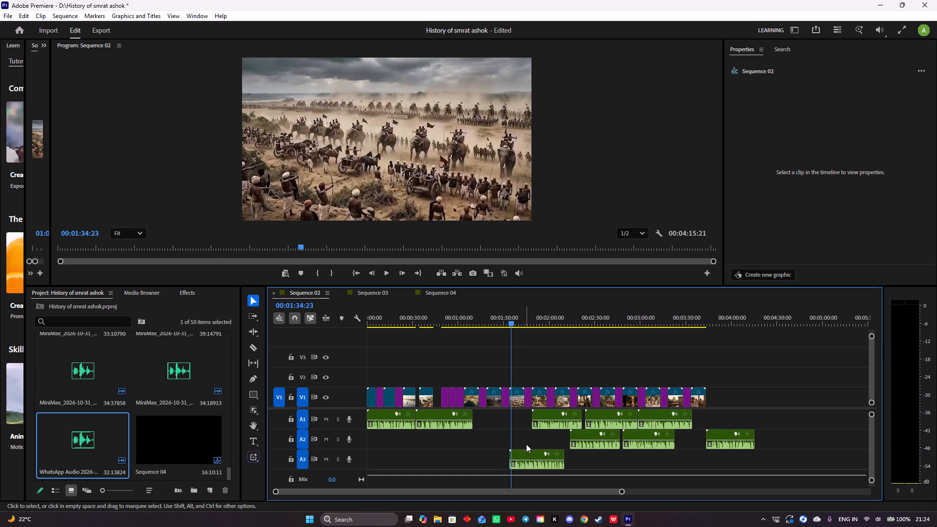
{"action": "right_click", "coordinate": [528, 452]}
{"action": "left_click", "coordinate": [570, 61]}
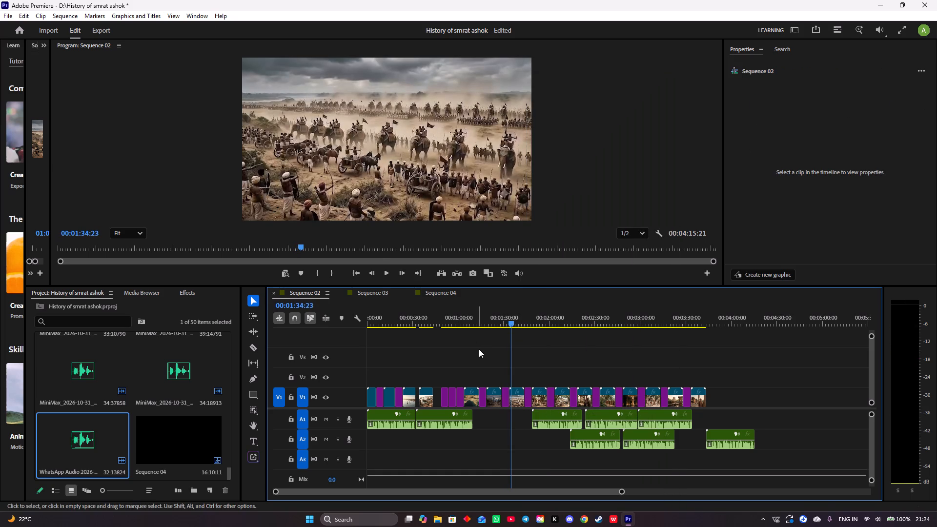
Listen to the narration at about 00:01:48 and cut the MiniMax 16_50_27 voice clip from A1.
{"action": "left_click_drag", "start_coordinate": [511, 324], "coordinate": [530, 331]}
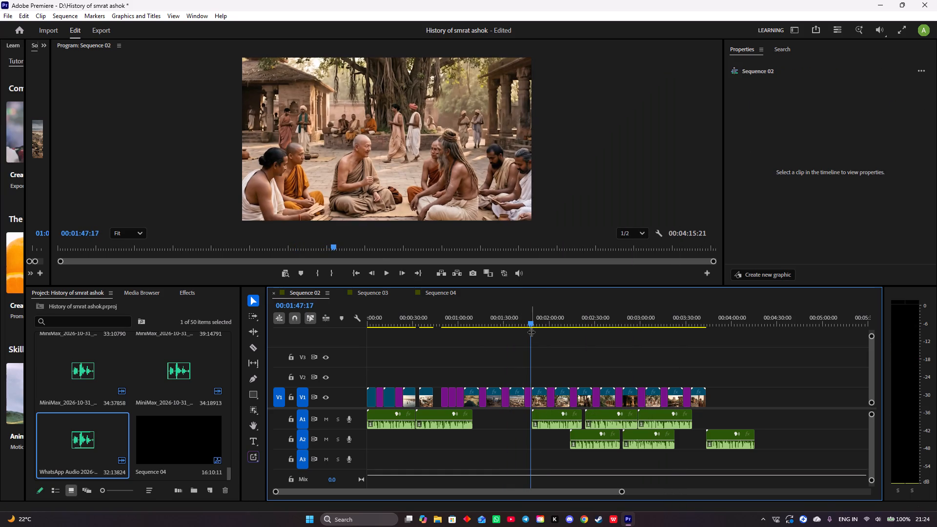
{"action": "key", "text": "space"}
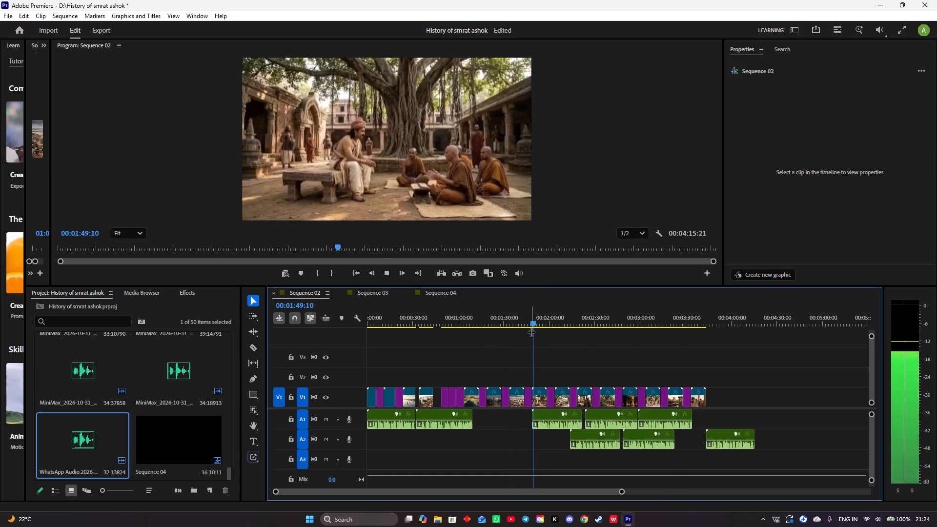
{"action": "key", "text": "space"}
{"action": "right_click", "coordinate": [550, 414]}
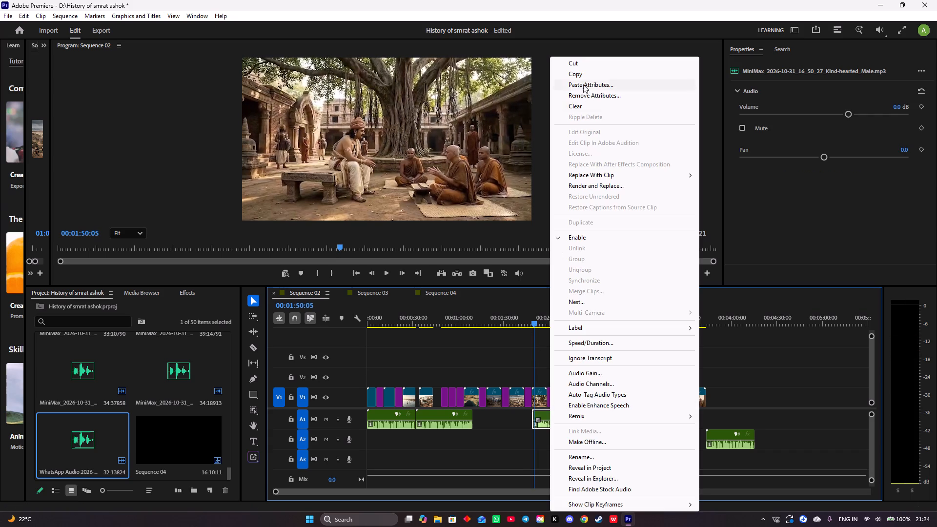
{"action": "left_click", "coordinate": [583, 65]}
Listen to the narration at about 00:02:15 and cut the MiniMax 16_44_52 voice clip from A2.
{"action": "left_click_drag", "start_coordinate": [537, 321], "coordinate": [540, 324]}
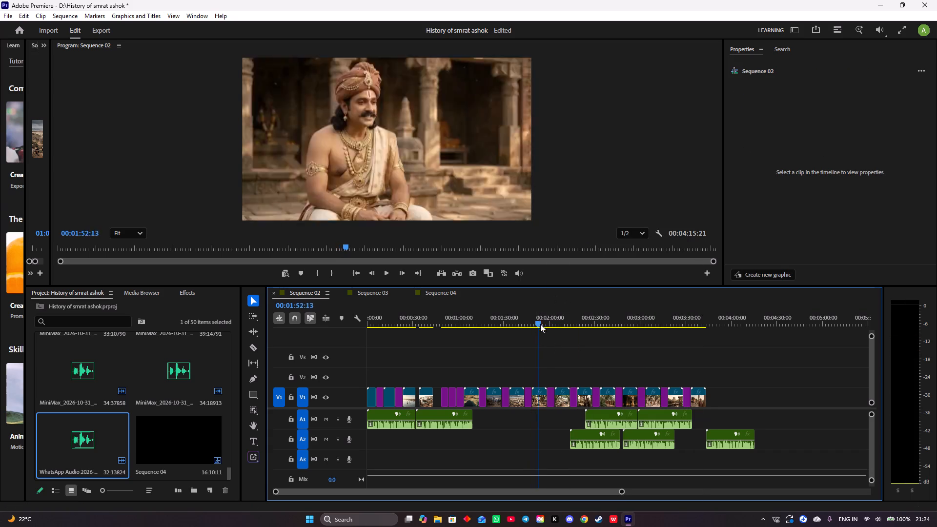
{"action": "left_click_drag", "start_coordinate": [540, 324], "coordinate": [572, 332]}
{"action": "key", "text": "space"}
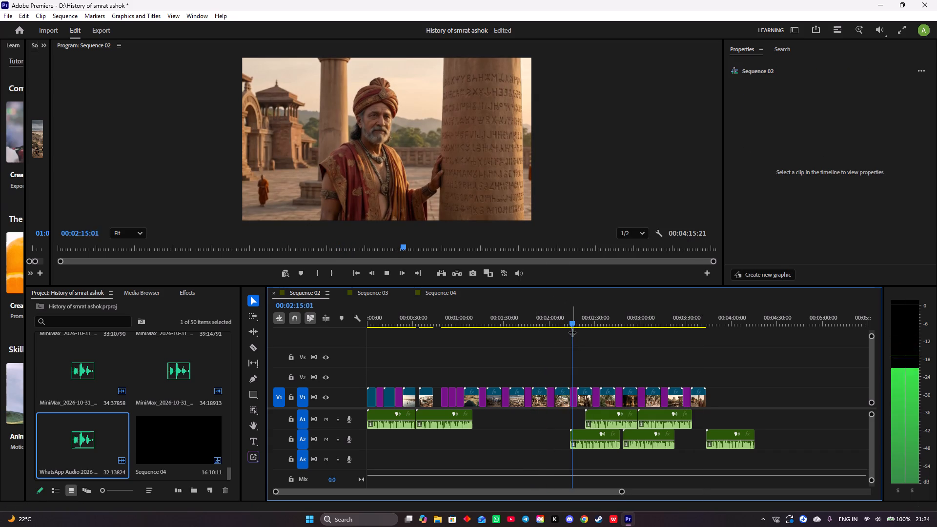
{"action": "key", "text": "space"}
{"action": "right_click", "coordinate": [576, 430]}
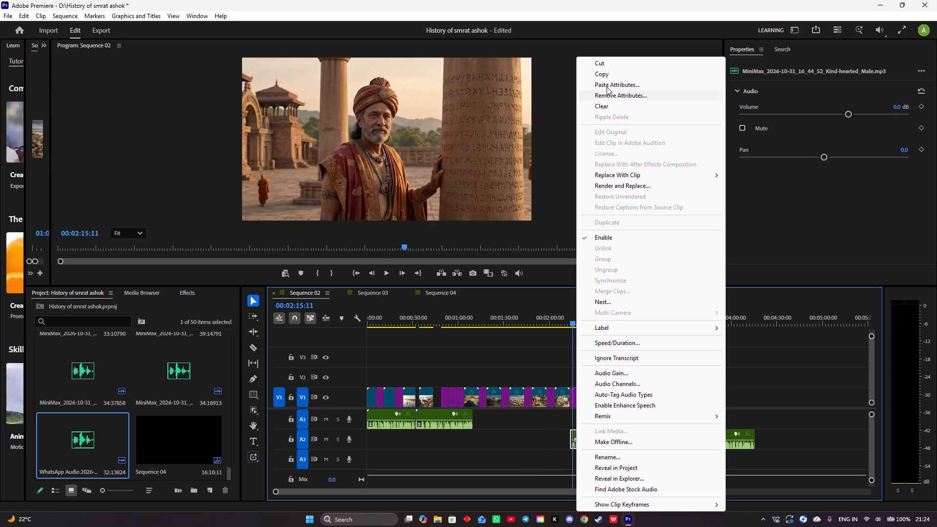
{"action": "left_click", "coordinate": [601, 61]}
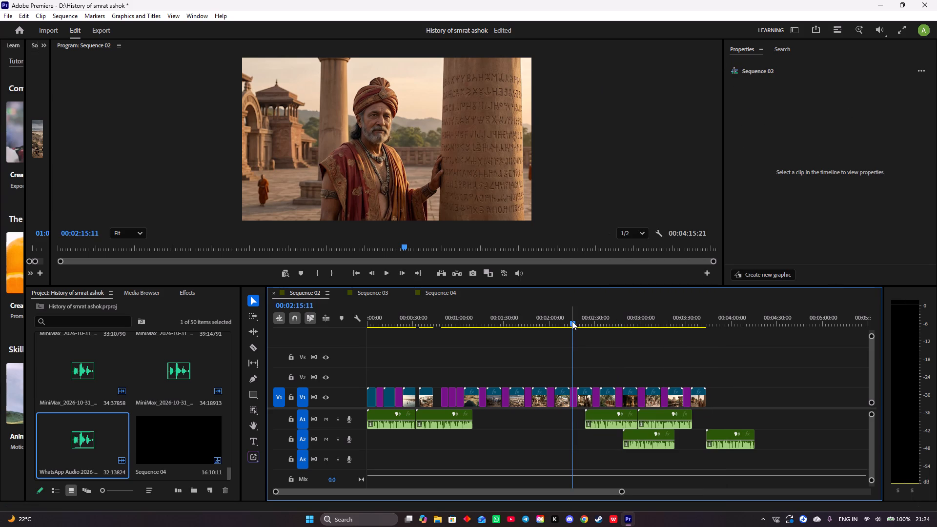
Listen to the narration at about 00:02:24 and cut the MiniMax 16_48_08 voice clip from A1.
{"action": "left_click_drag", "start_coordinate": [570, 321], "coordinate": [580, 327]}
{"action": "key", "text": "space"}
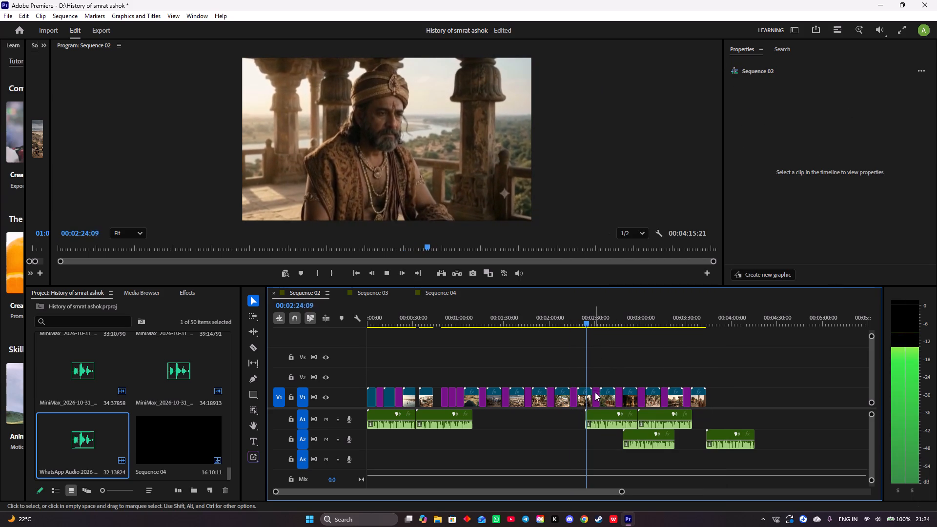
{"action": "key", "text": "space"}
{"action": "right_click", "coordinate": [602, 418]}
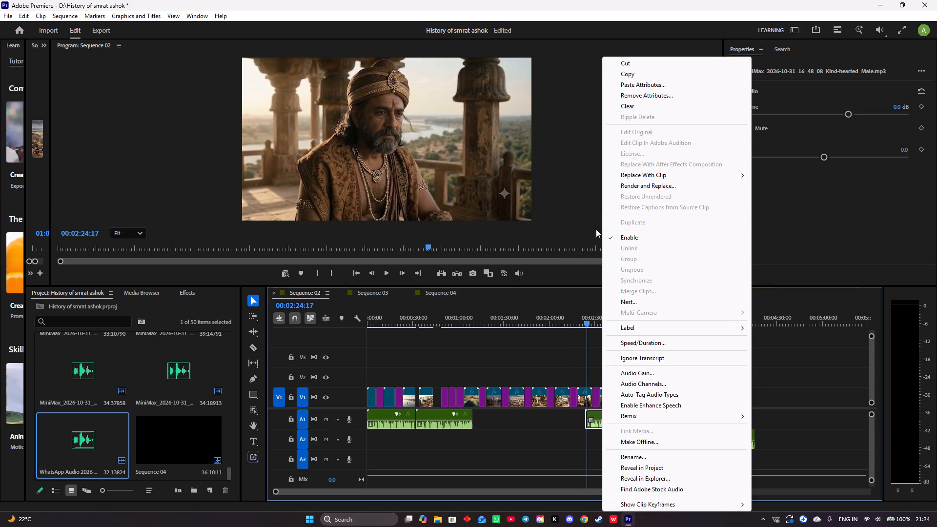
{"action": "left_click", "coordinate": [622, 65]}
Listen to the narration at about 00:02:49 and cut the MiniMax 17_02_03 voice clip from A2.
{"action": "left_click_drag", "start_coordinate": [587, 323], "coordinate": [624, 345]}
{"action": "key", "text": "space"}
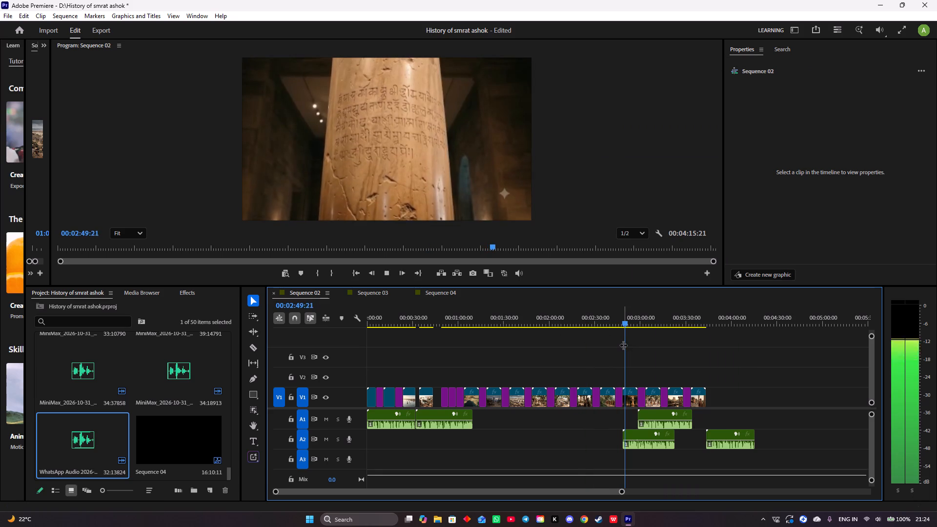
{"action": "key", "text": "space"}
{"action": "right_click", "coordinate": [637, 439]}
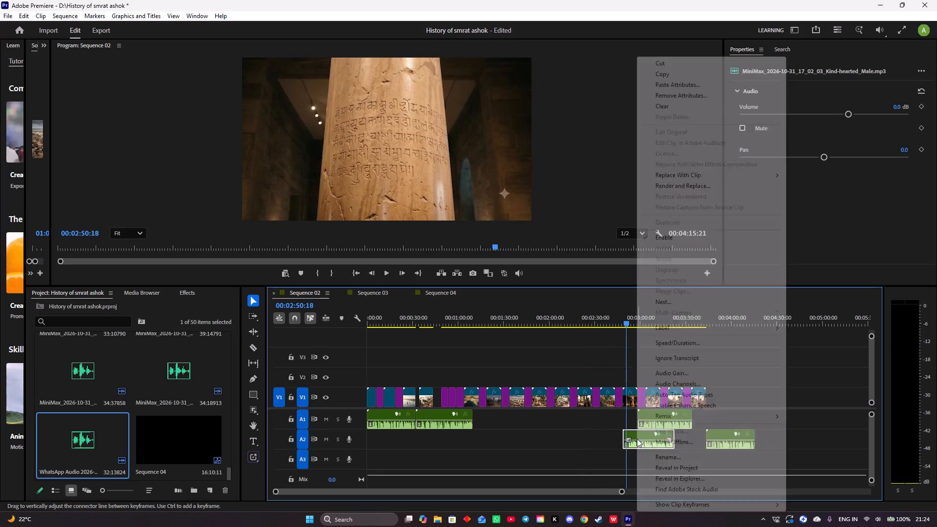
{"action": "left_click", "coordinate": [644, 63]}
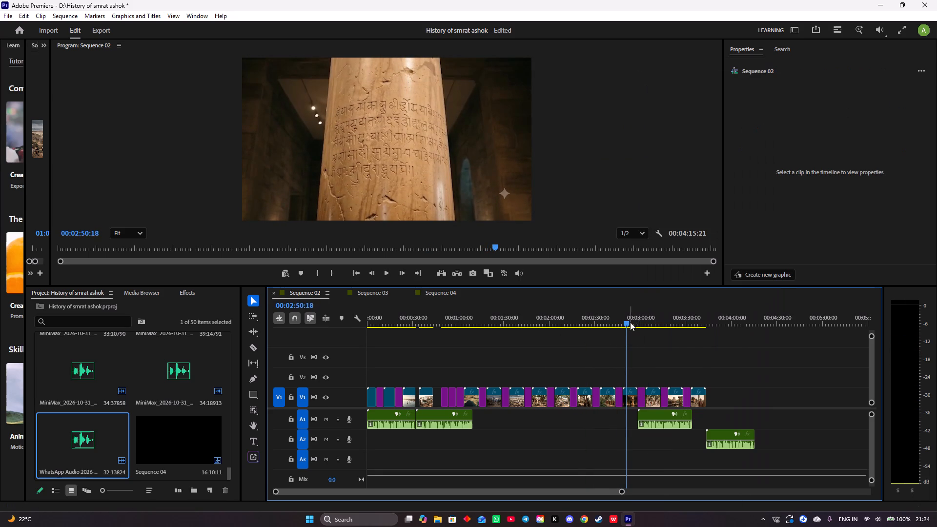
Listen to the narration near 00:03:00 and move the MiniMax 16_35_13 voice clip on A1 to about 00:01:08, following the second voice clip.
{"action": "left_click_drag", "start_coordinate": [624, 322], "coordinate": [633, 324]}
{"action": "key", "text": "space"}
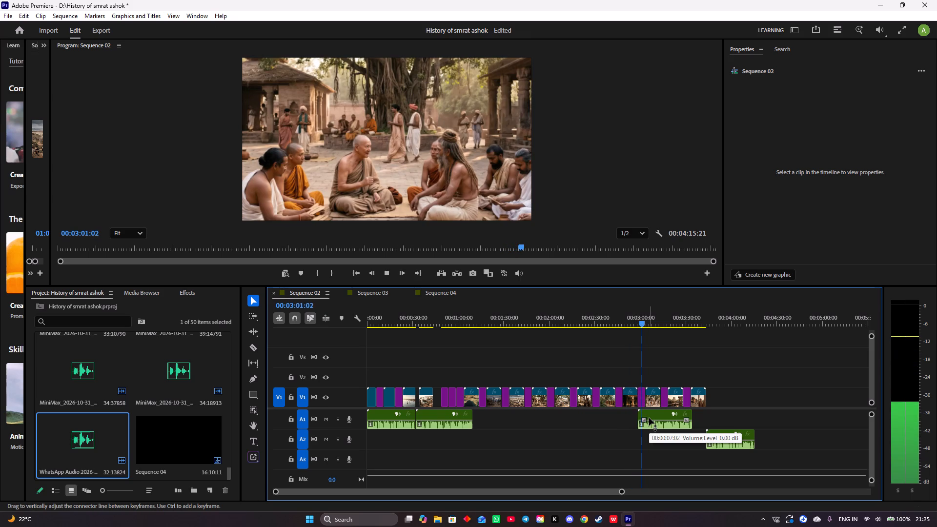
{"action": "key", "text": "space"}
{"action": "left_click_drag", "start_coordinate": [649, 418], "coordinate": [509, 459]}
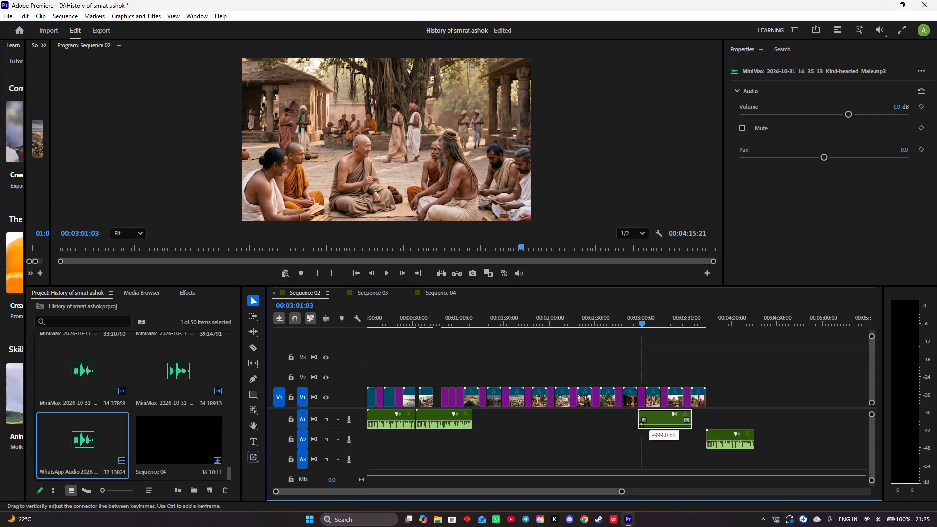
{"action": "left_click_drag", "start_coordinate": [509, 459], "coordinate": [559, 455]}
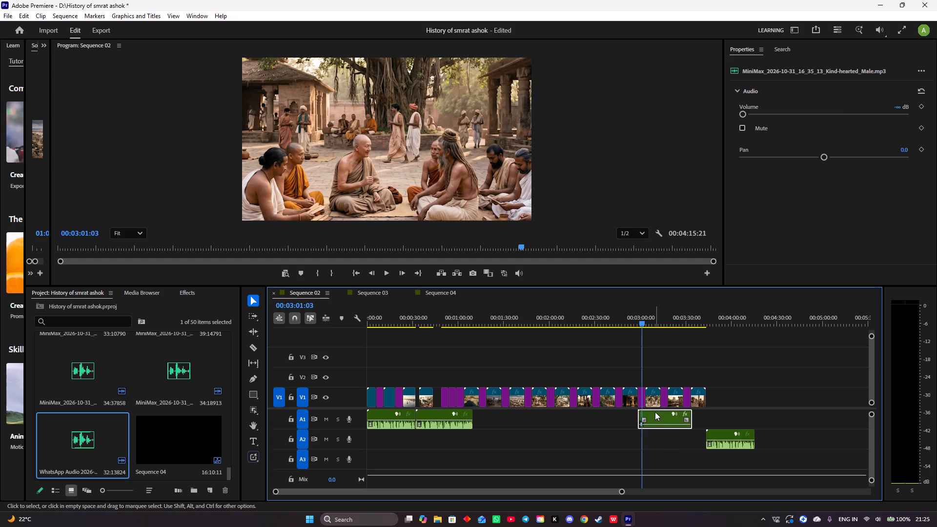
{"action": "left_click_drag", "start_coordinate": [655, 412], "coordinate": [487, 426]}
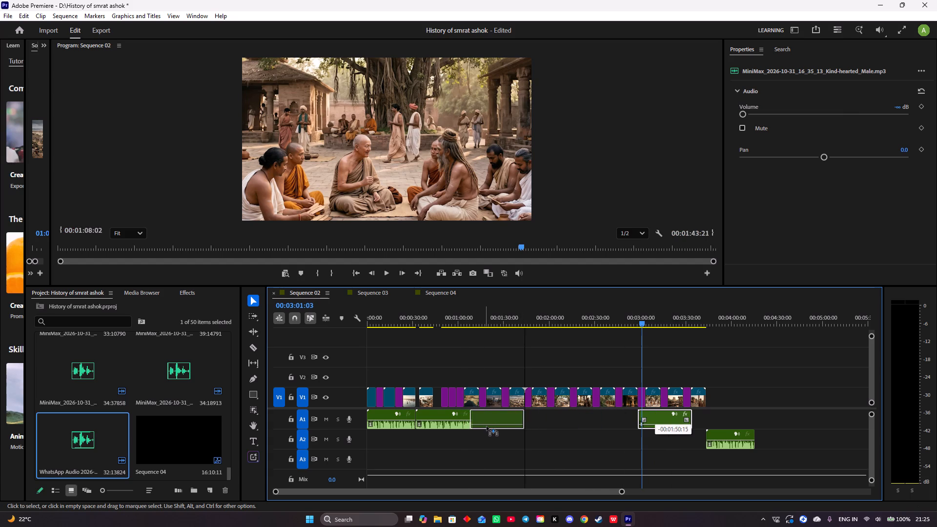
{"action": "left_click_drag", "start_coordinate": [487, 426], "coordinate": [487, 427]}
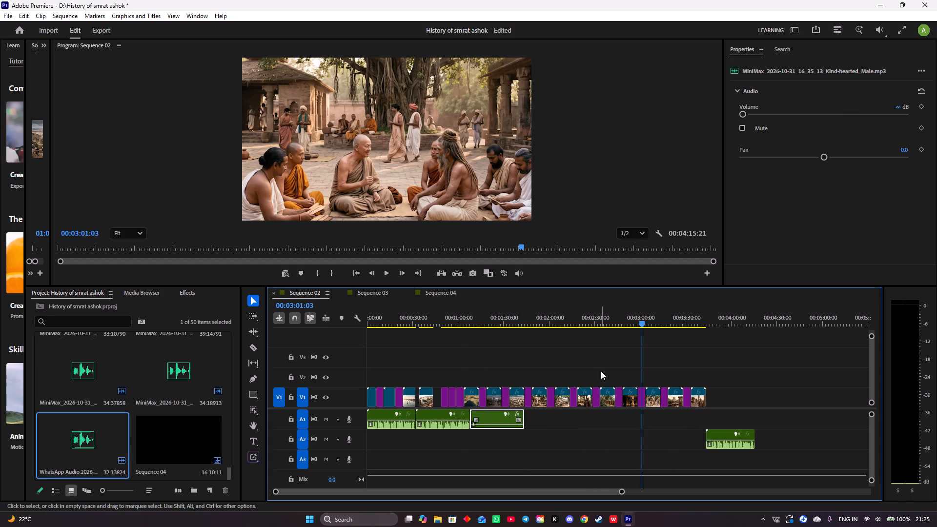
Listen to the narration at about 00:03:44 and cut the last voice clip, after the final video, from A2.
{"action": "key", "text": "space"}
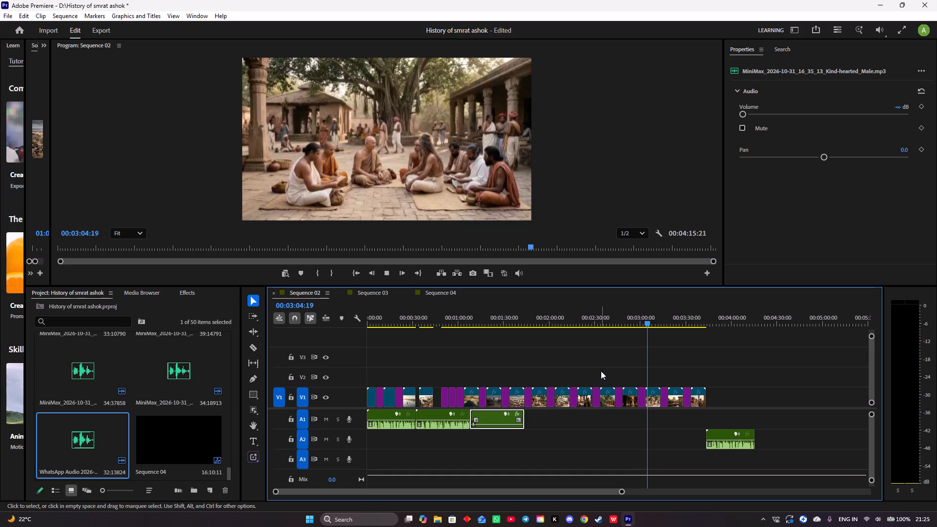
{"action": "key", "text": "space"}
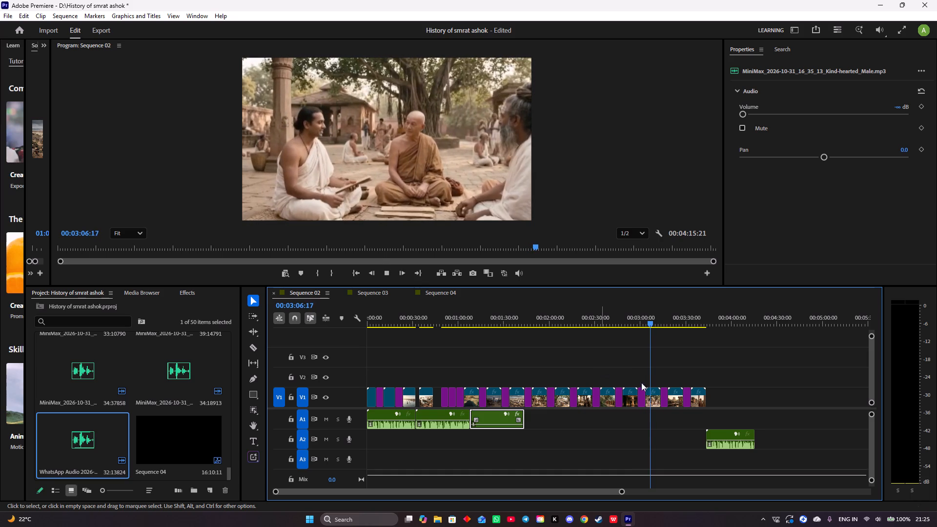
{"action": "key", "text": "space"}
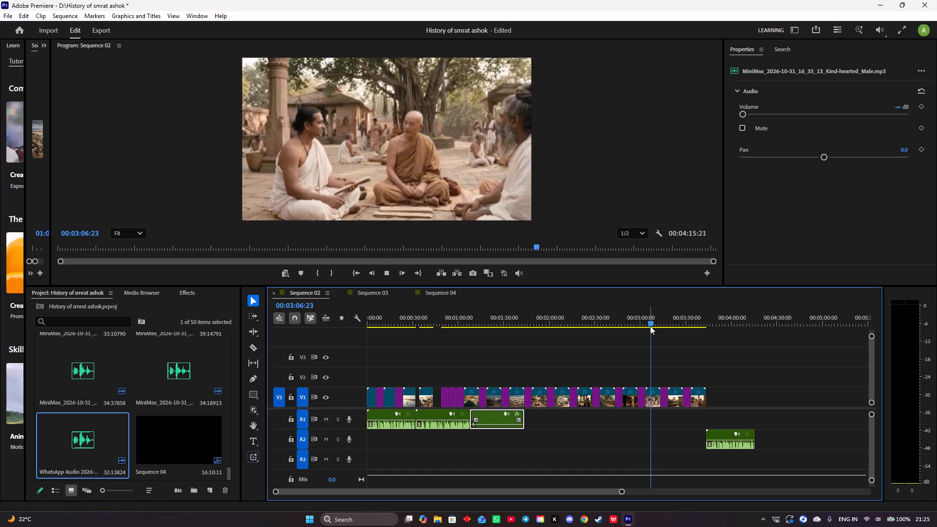
{"action": "key", "text": "space"}
{"action": "left_click_drag", "start_coordinate": [653, 322], "coordinate": [703, 342]}
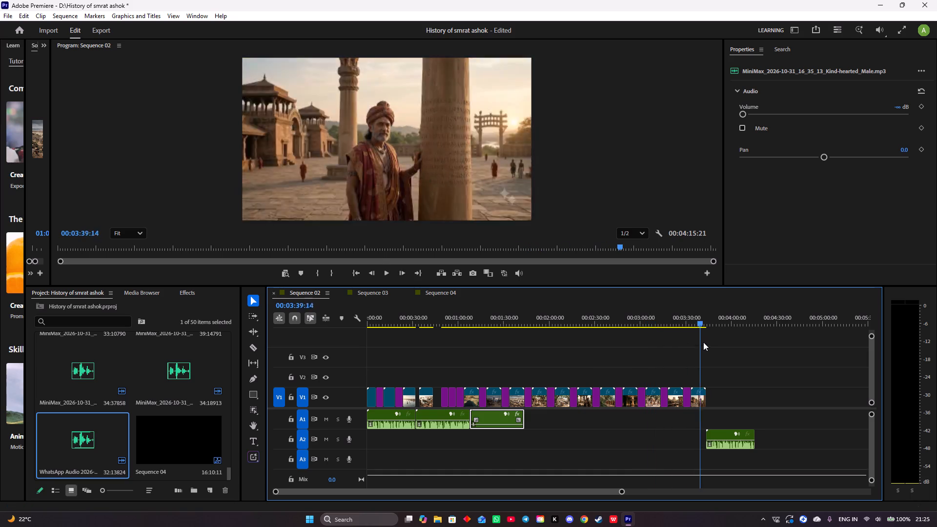
{"action": "left_click_drag", "start_coordinate": [703, 342], "coordinate": [707, 343]}
{"action": "key", "text": "space"}
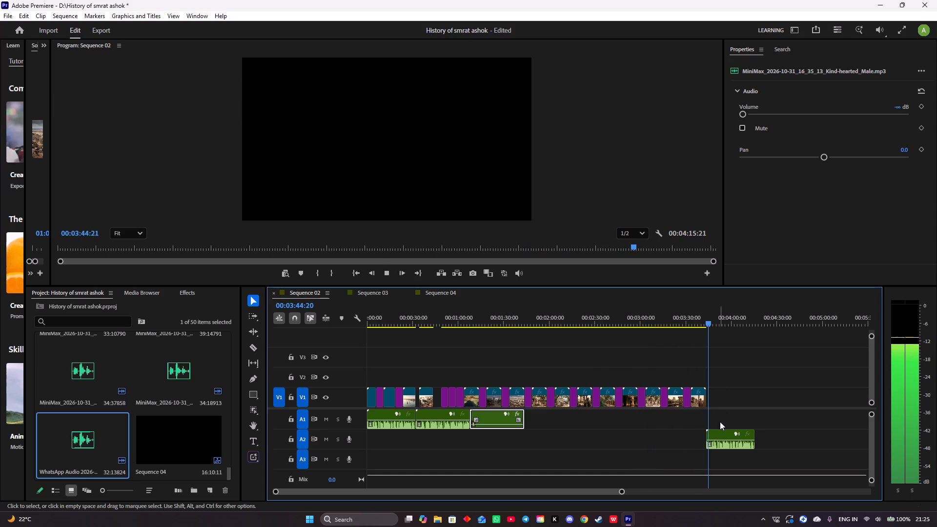
{"action": "key", "text": "space"}
{"action": "right_click", "coordinate": [721, 433]}
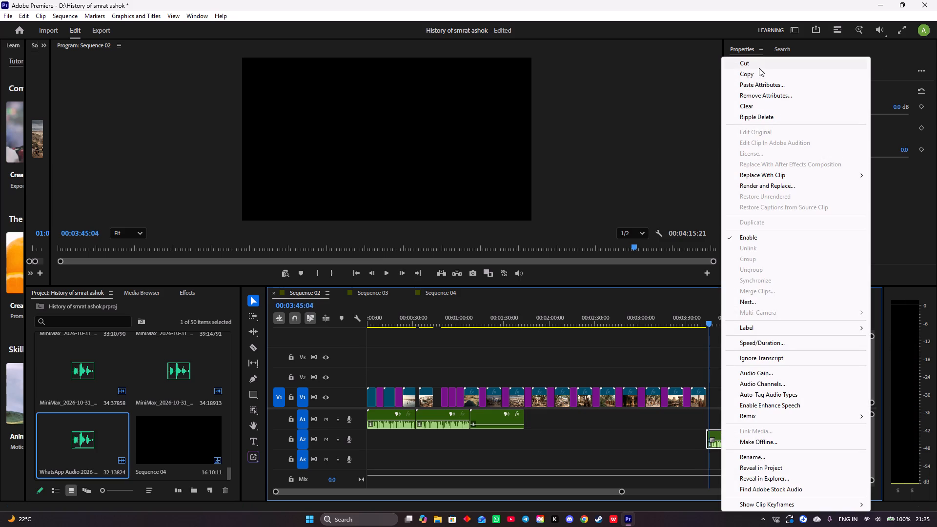
{"action": "left_click", "coordinate": [759, 68]}
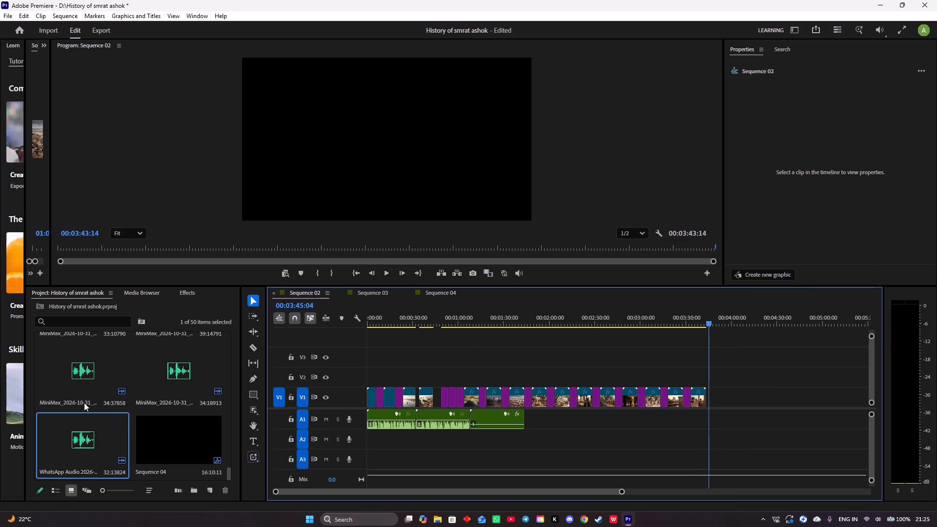
Audition the MiniMax voice clips in the project, starting with 16_59_31, to find the next narration part.
{"action": "left_click", "coordinate": [43, 392]}
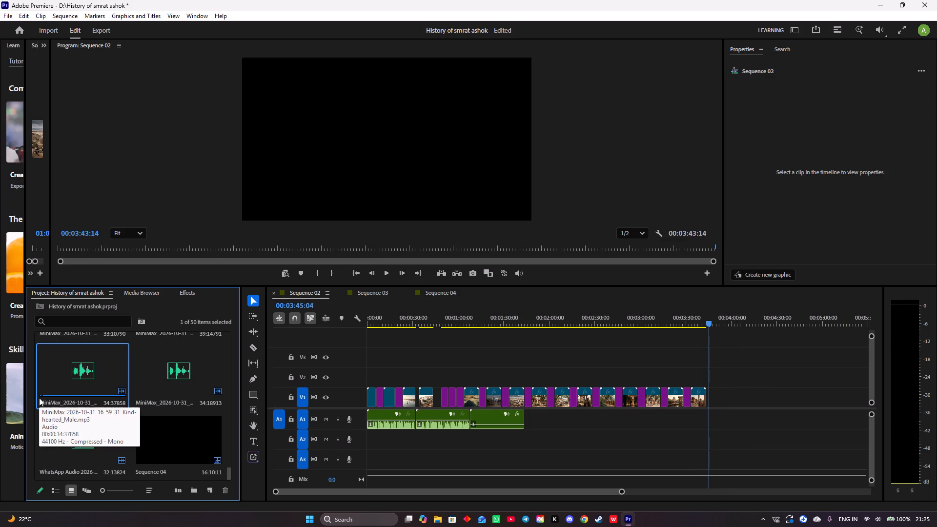
{"action": "key", "text": "space"}
{"action": "key", "text": "space"}
{"action": "left_click", "coordinate": [131, 387]}
{"action": "left_click", "coordinate": [136, 389]}
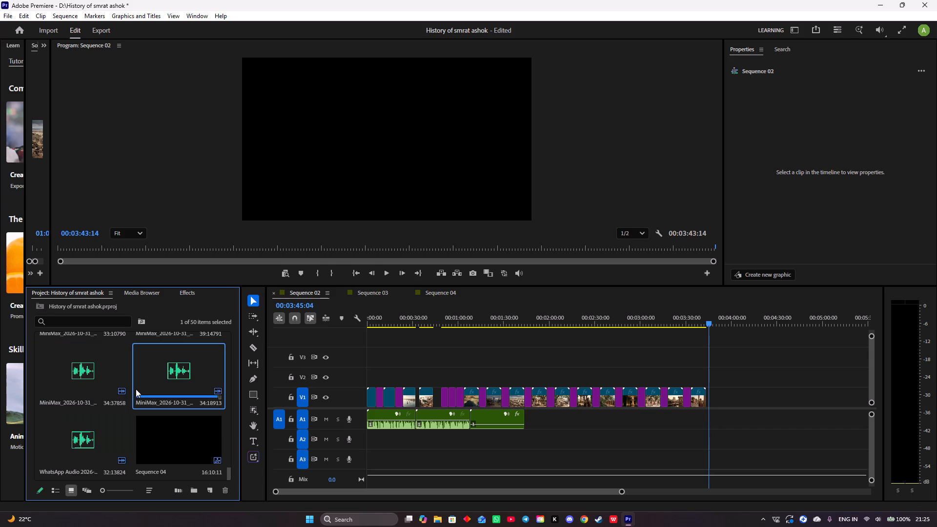
{"action": "key", "text": "space"}
{"action": "key", "text": "space"}
{"action": "scroll", "coordinate": [136, 387], "scroll_direction": "down", "scroll_amount": 2}
{"action": "scroll", "coordinate": [136, 387], "scroll_direction": "up", "scroll_amount": 1}
{"action": "left_click", "coordinate": [138, 390]}
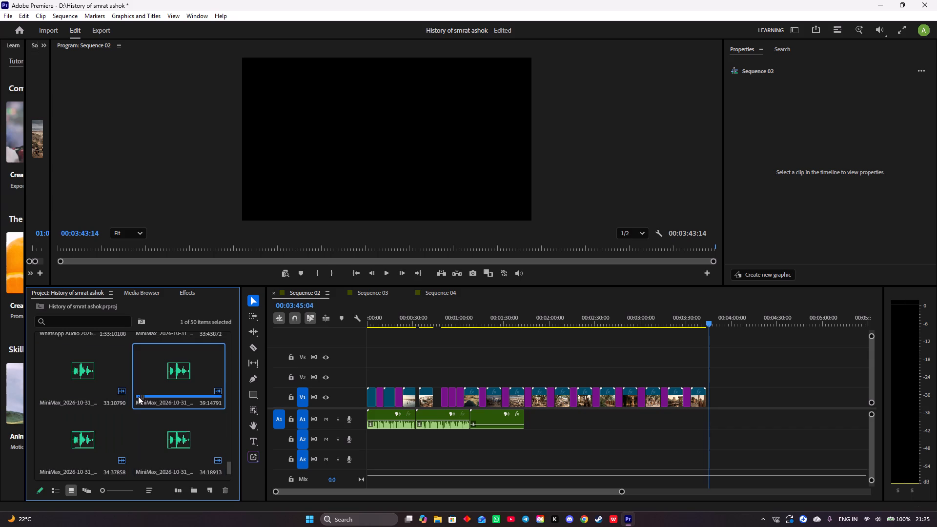
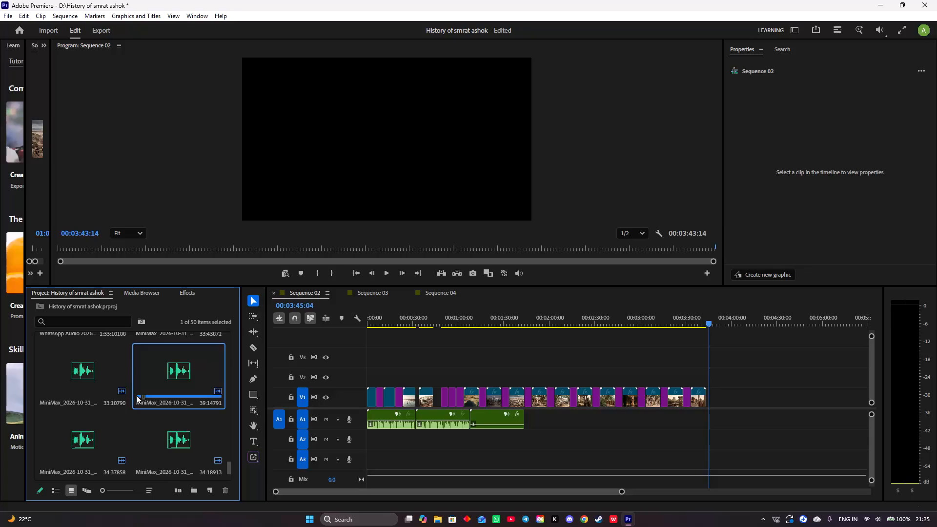
Listen to the 39:14791 MiniMax voice clip and place it on A1 right after the third voice clip, at about 00:01:43.
{"action": "key", "text": "space"}
{"action": "key", "text": "space"}
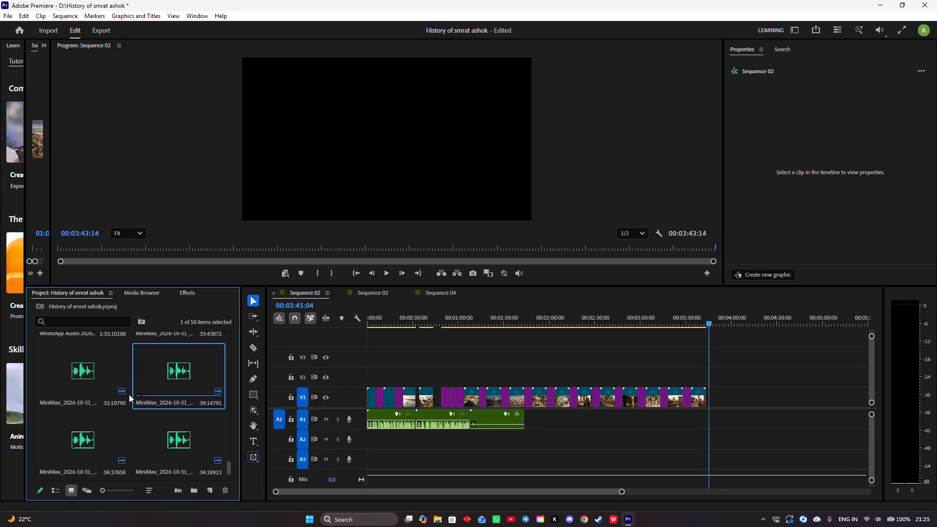
{"action": "left_click_drag", "start_coordinate": [148, 374], "coordinate": [595, 419]}
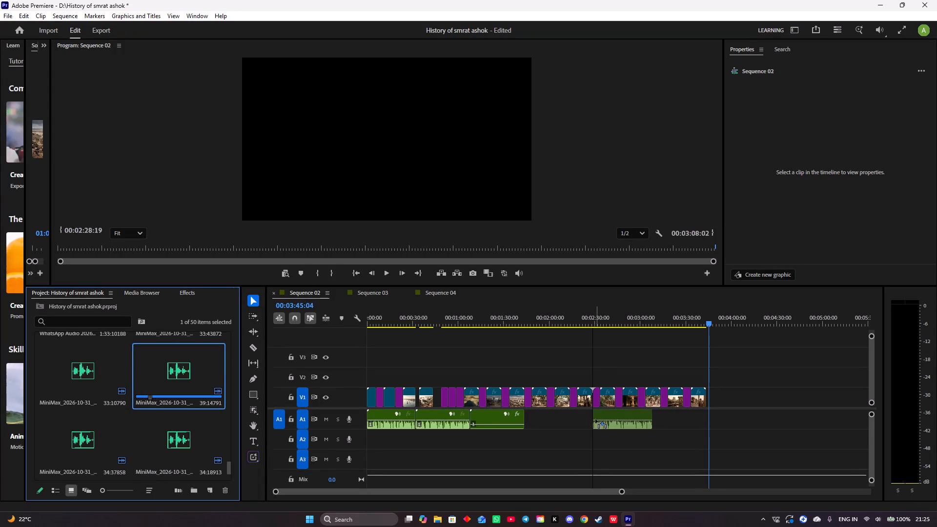
{"action": "left_click_drag", "start_coordinate": [595, 419], "coordinate": [523, 418]}
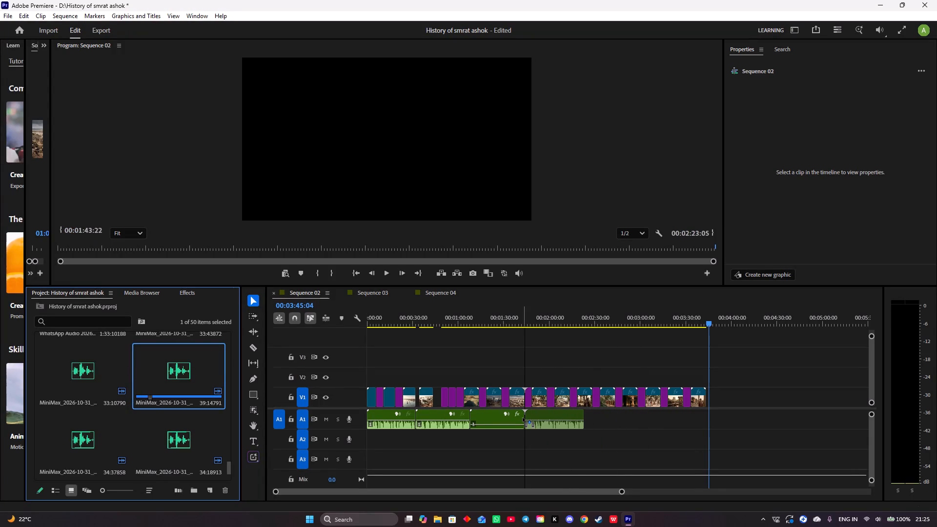
{"action": "left_click_drag", "start_coordinate": [523, 418], "coordinate": [526, 417]}
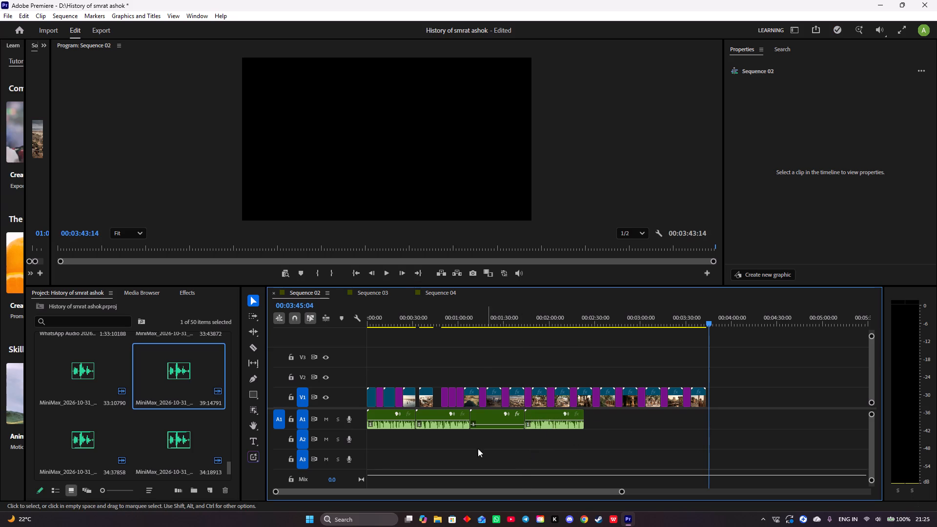
Audition the 33:10790 and 33:43872 MiniMax voice clips in the project to find the next narration part.
{"action": "left_click", "coordinate": [94, 369]}
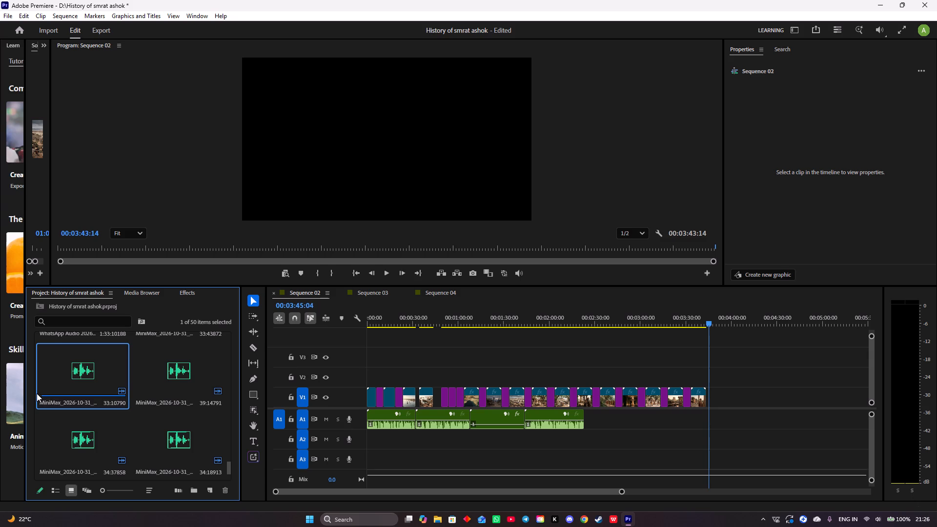
{"action": "key", "text": "space"}
{"action": "key", "text": "space"}
{"action": "scroll", "coordinate": [55, 402], "scroll_direction": "up", "scroll_amount": 1}
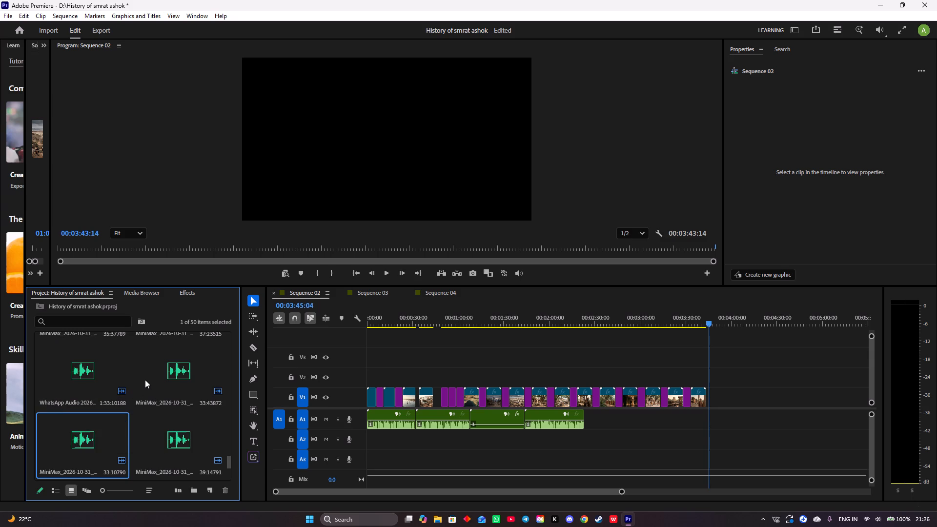
{"action": "left_click", "coordinate": [145, 379]}
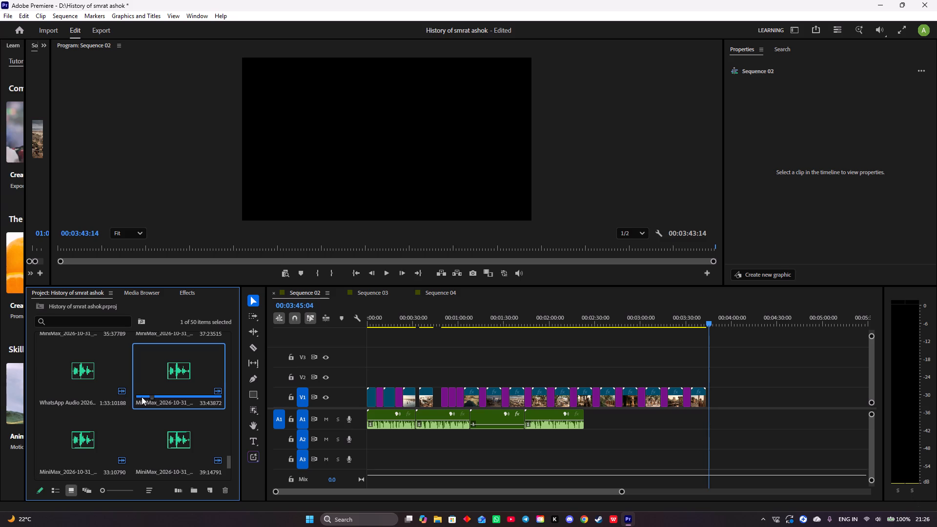
{"action": "left_click_drag", "start_coordinate": [153, 394], "coordinate": [138, 397]}
{"action": "left_click", "coordinate": [145, 388]}
{"action": "key", "text": "space"}
{"action": "key", "text": "space"}
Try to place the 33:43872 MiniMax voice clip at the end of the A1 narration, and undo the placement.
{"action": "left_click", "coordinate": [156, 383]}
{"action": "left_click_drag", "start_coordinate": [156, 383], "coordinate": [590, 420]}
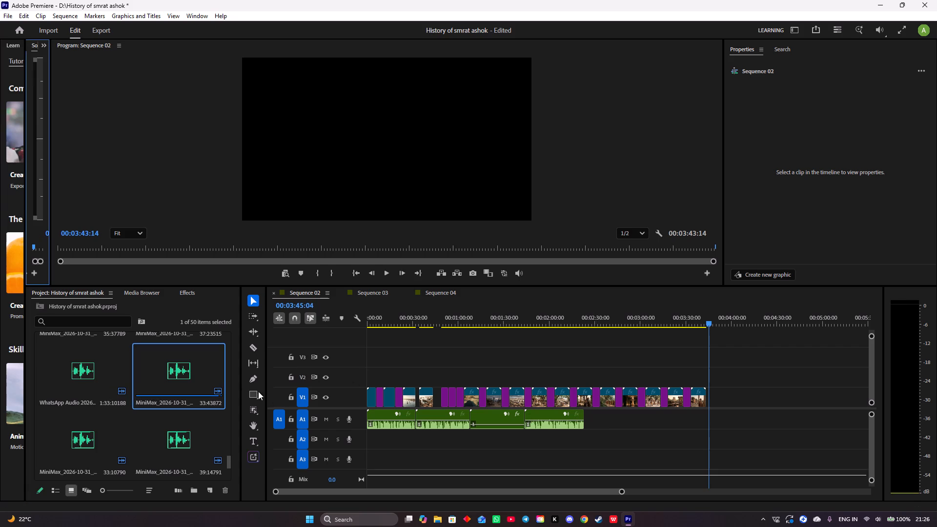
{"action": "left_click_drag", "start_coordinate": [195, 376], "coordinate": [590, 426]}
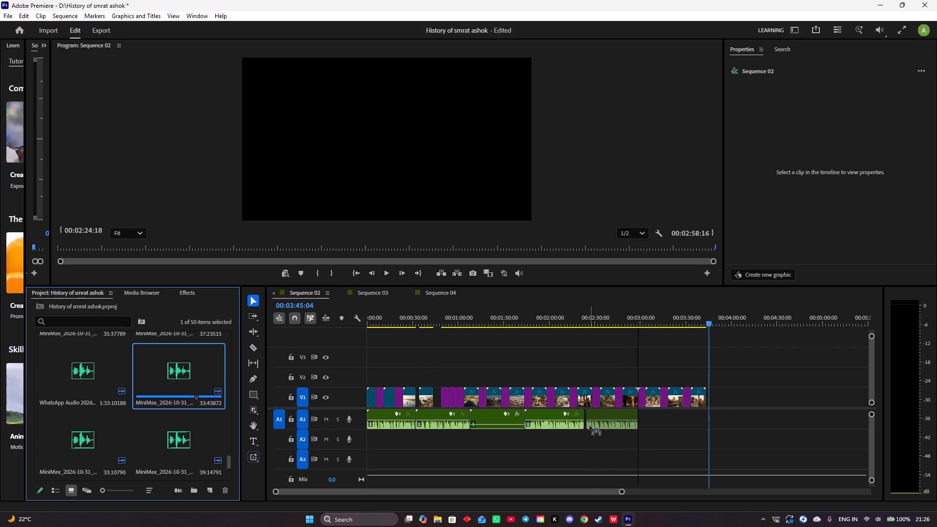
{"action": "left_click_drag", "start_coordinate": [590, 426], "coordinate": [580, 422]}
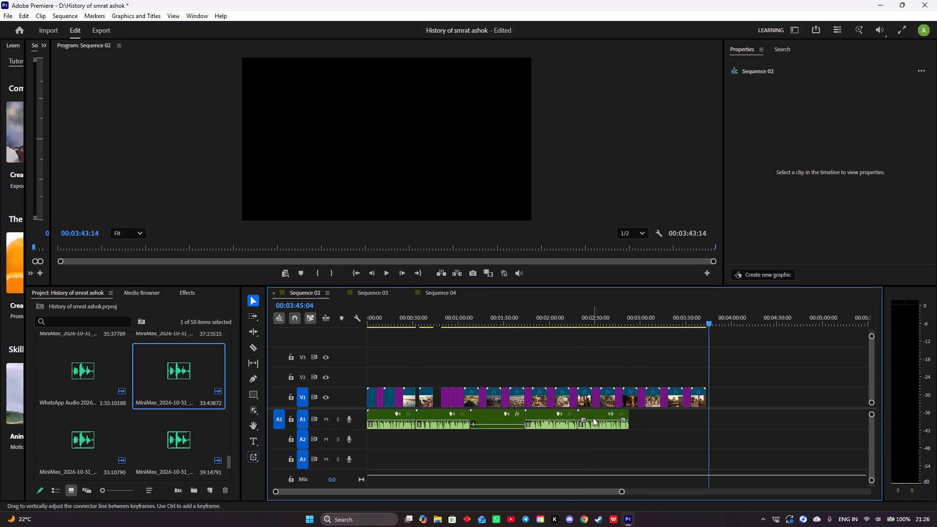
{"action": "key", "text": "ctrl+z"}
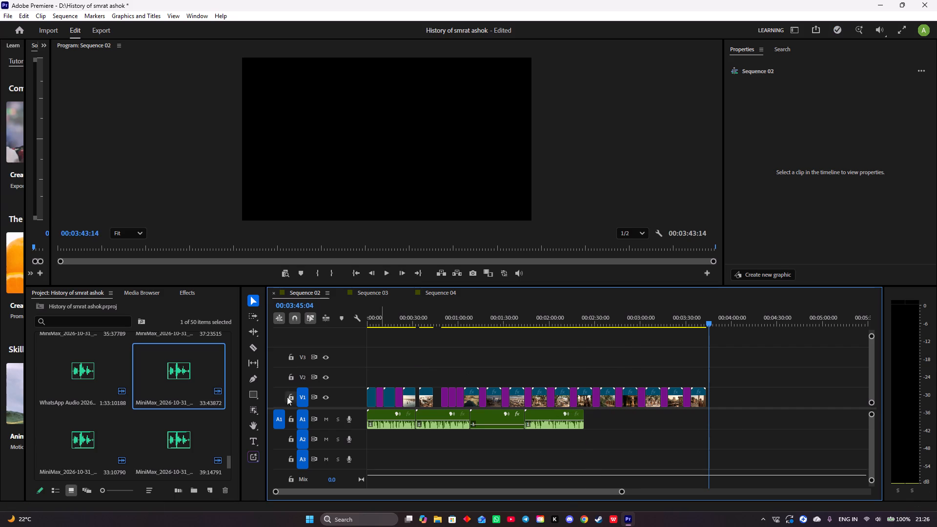
Place the 33:43872 MiniMax voice clip on A1 directly after the fourth voice clip, at about 00:02:23.
{"action": "left_click_drag", "start_coordinate": [157, 366], "coordinate": [619, 416]}
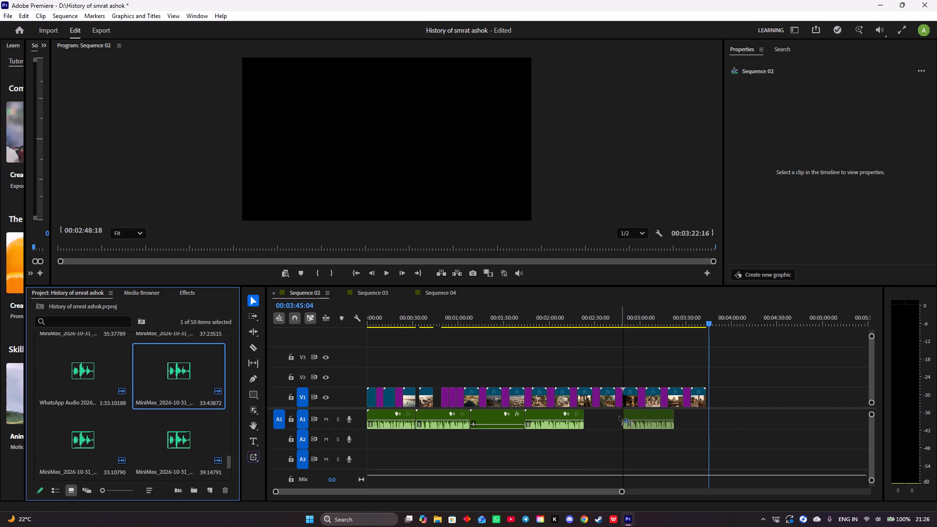
{"action": "left_click_drag", "start_coordinate": [619, 416], "coordinate": [583, 419]}
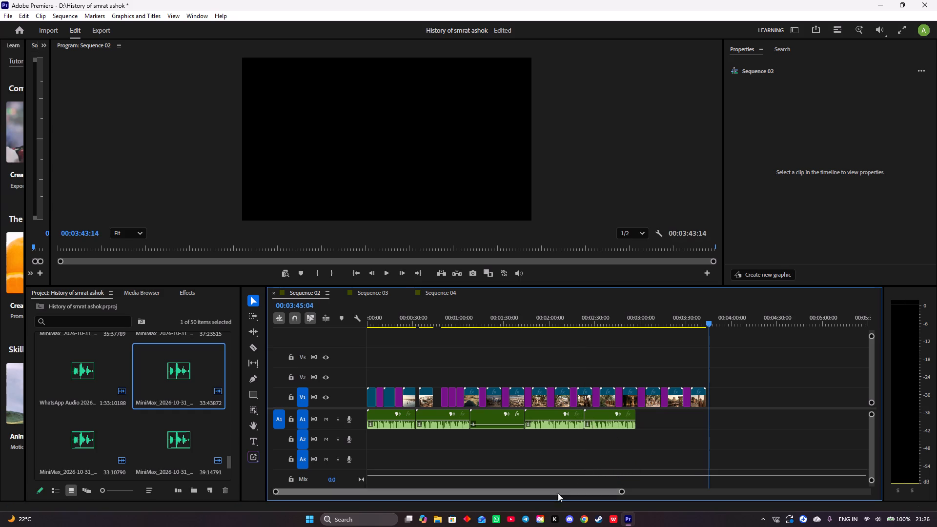
Audition the 39:14791 and 33:10790 MiniMax voice clips and place the 33:10790 one on A1 after the fifth clip, at about 00:02:57.
{"action": "left_click", "coordinate": [176, 458]}
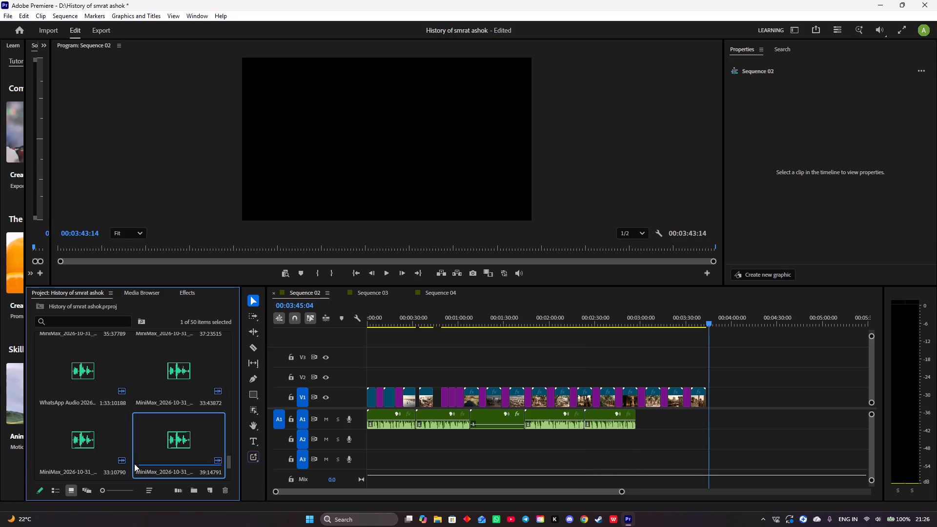
{"action": "key", "text": "space"}
{"action": "key", "text": "space"}
{"action": "left_click", "coordinate": [61, 434]}
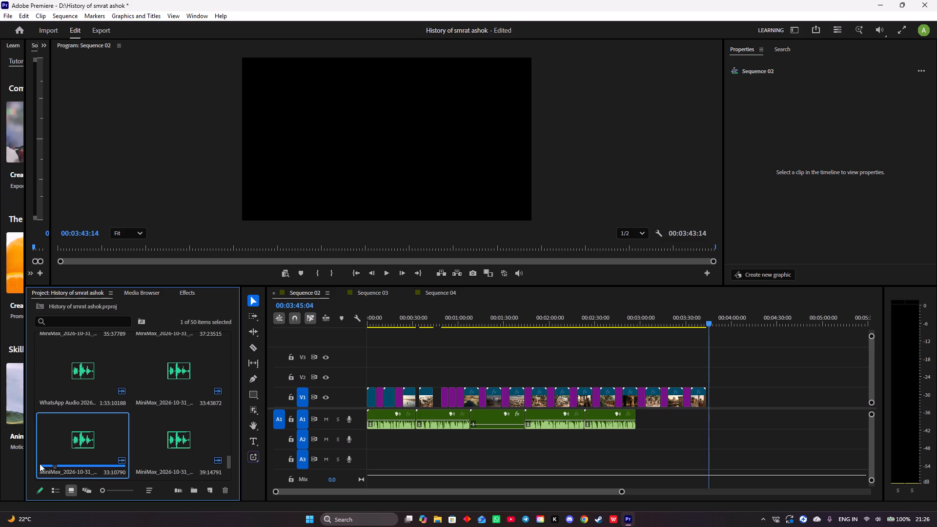
{"action": "key", "text": "space"}
{"action": "key", "text": "space"}
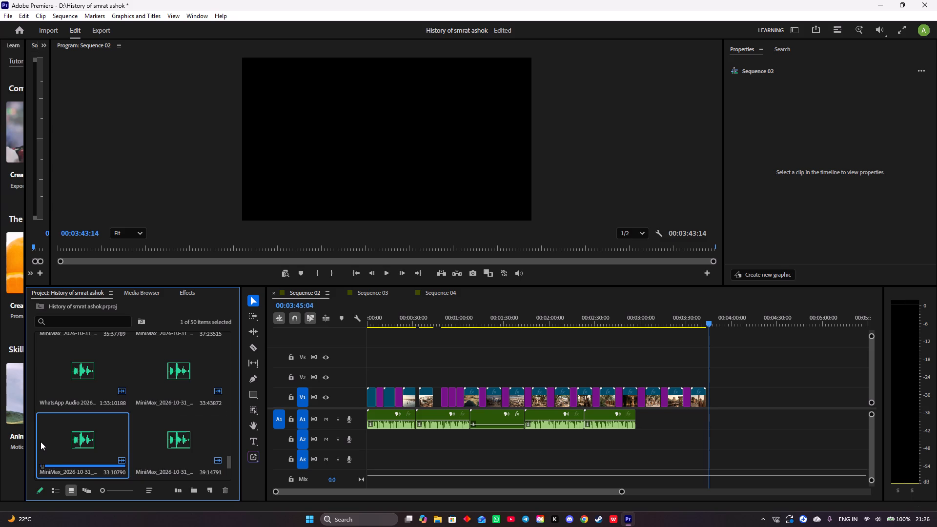
{"action": "left_click", "coordinate": [41, 442]}
{"action": "left_click_drag", "start_coordinate": [41, 442], "coordinate": [661, 422]}
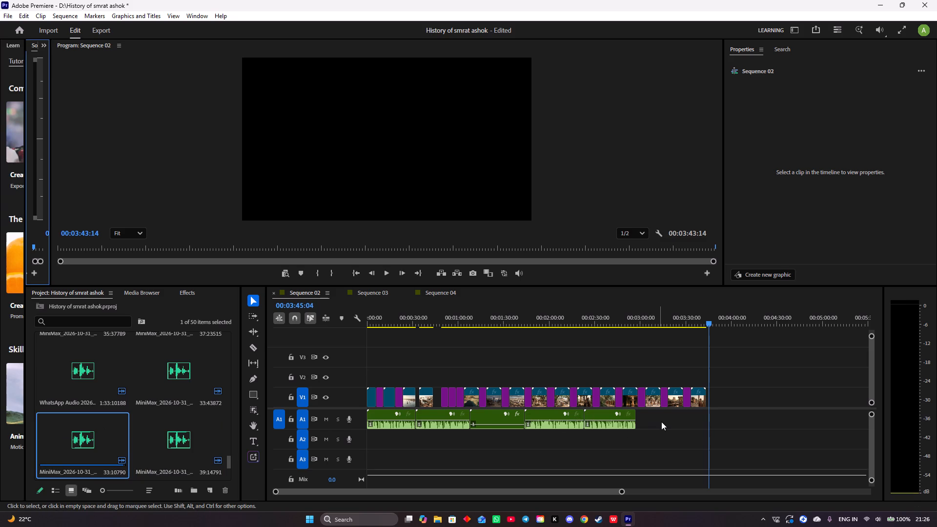
{"action": "left_click_drag", "start_coordinate": [661, 422], "coordinate": [662, 422]}
{"action": "left_click_drag", "start_coordinate": [94, 441], "coordinate": [610, 429]}
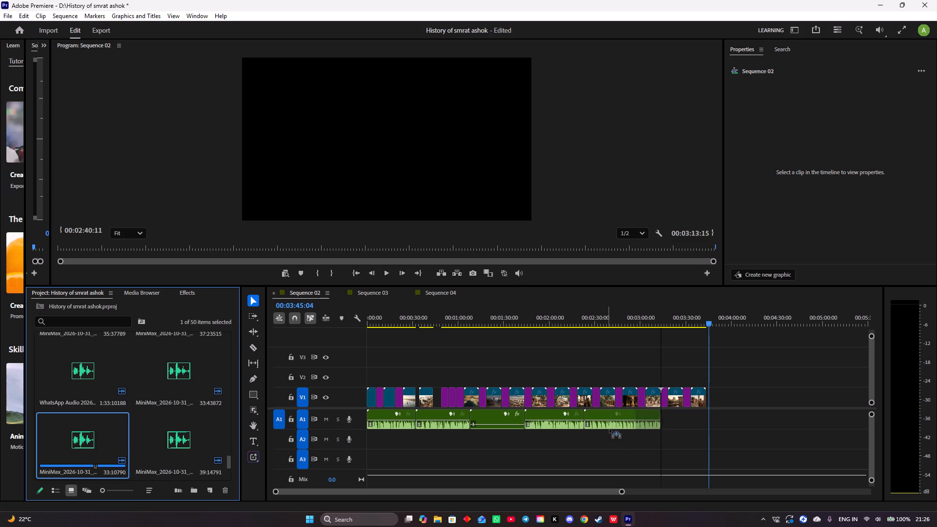
{"action": "left_click_drag", "start_coordinate": [610, 429], "coordinate": [636, 426]}
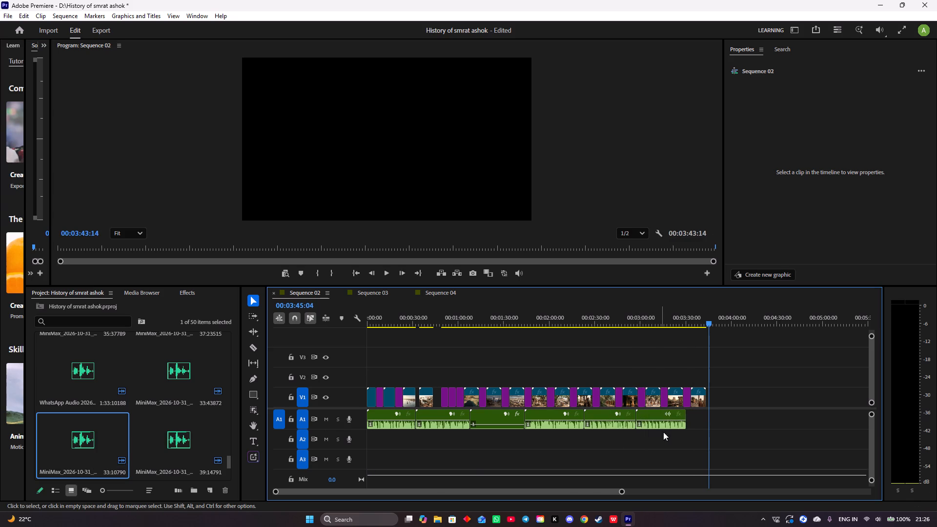
Move the Sequence 02 playhead past the end of all clips, to 00:04:50:00.
{"action": "left_click_drag", "start_coordinate": [708, 324], "coordinate": [714, 324]}
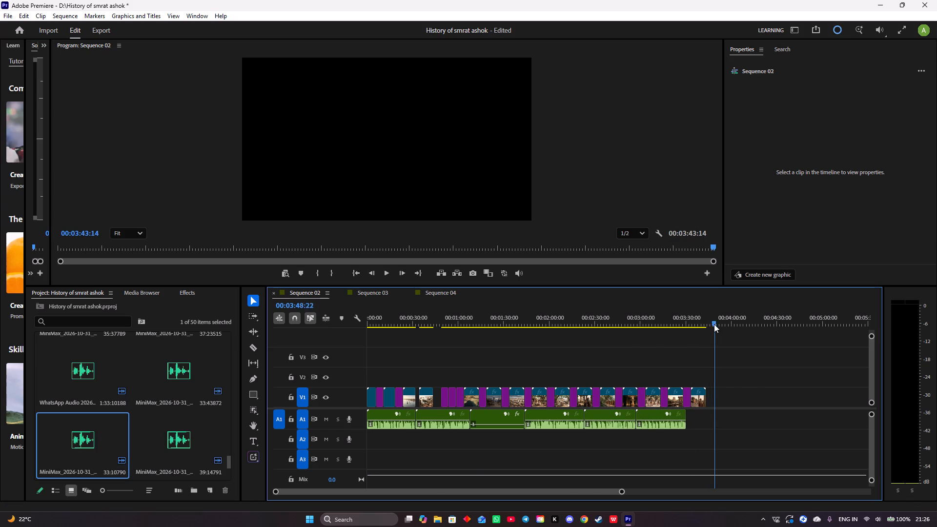
{"action": "left_click_drag", "start_coordinate": [714, 324], "coordinate": [806, 338]}
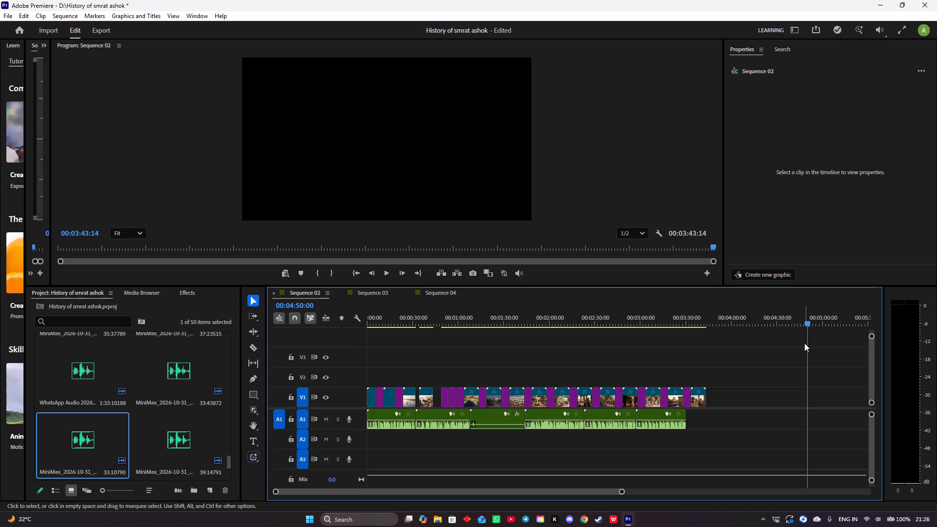
Audition the 39:14791 MiniMax, 1:53:00252 WhatsApp and 35:37789 MiniMax audio clips in the project to find the next narration part.
{"action": "left_click", "coordinate": [204, 444]}
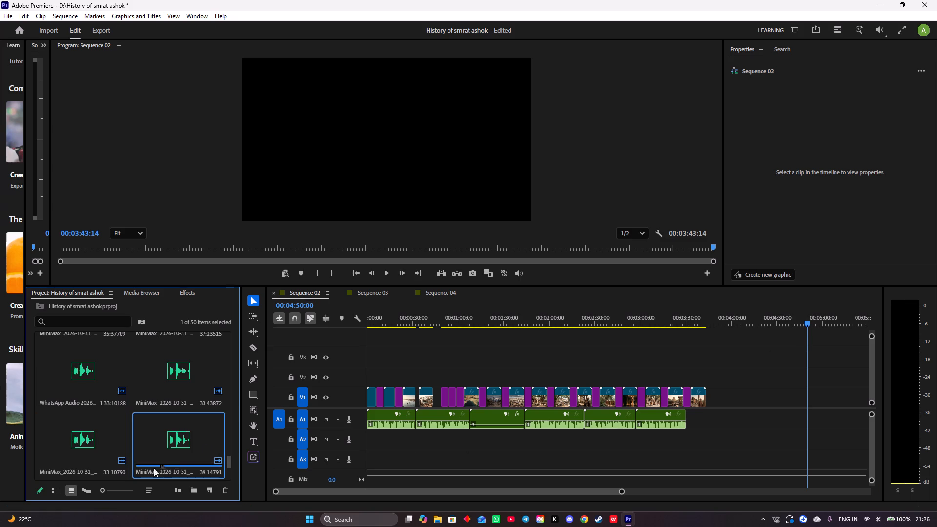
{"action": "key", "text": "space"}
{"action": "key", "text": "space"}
{"action": "scroll", "coordinate": [132, 452], "scroll_direction": "up", "scroll_amount": 2}
{"action": "left_click", "coordinate": [67, 381]}
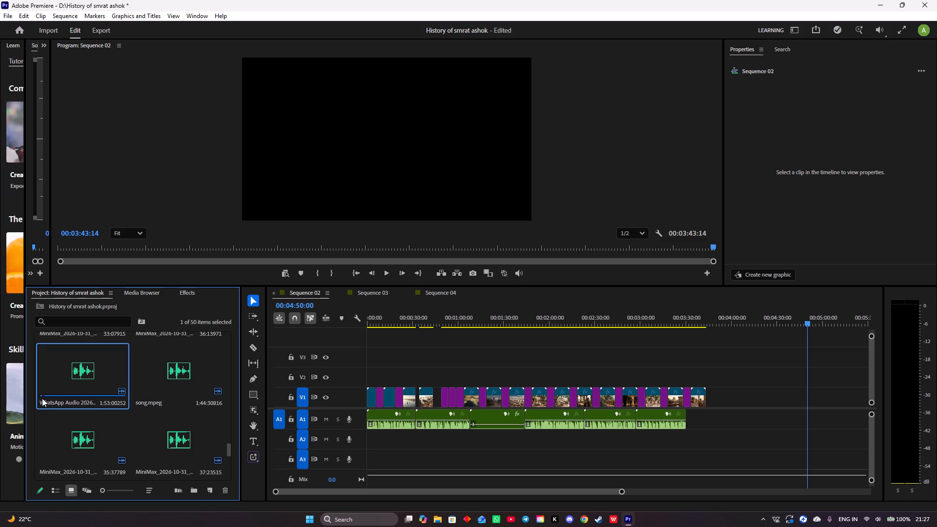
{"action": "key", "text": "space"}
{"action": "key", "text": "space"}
{"action": "left_click", "coordinate": [79, 442]}
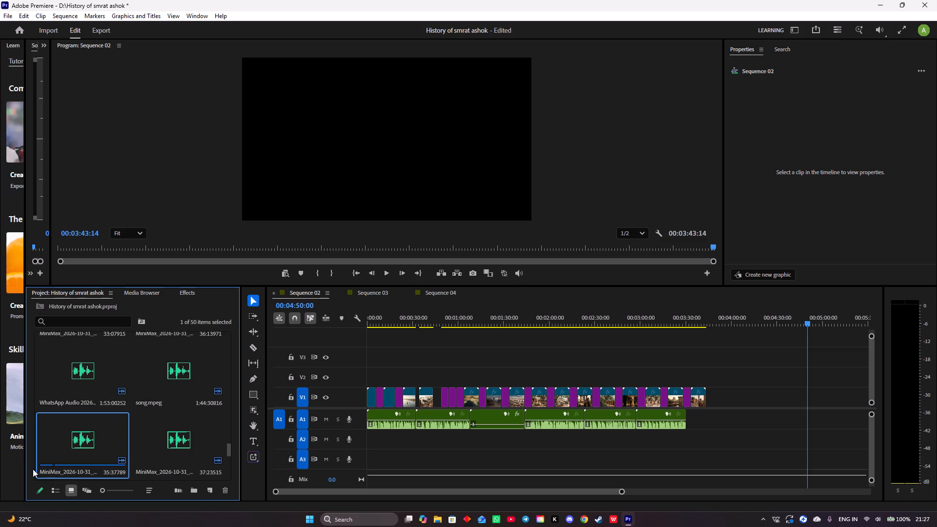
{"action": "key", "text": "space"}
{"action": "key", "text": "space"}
{"action": "scroll", "coordinate": [143, 464], "scroll_direction": "up", "scroll_amount": 1}
{"action": "left_click", "coordinate": [139, 462]}
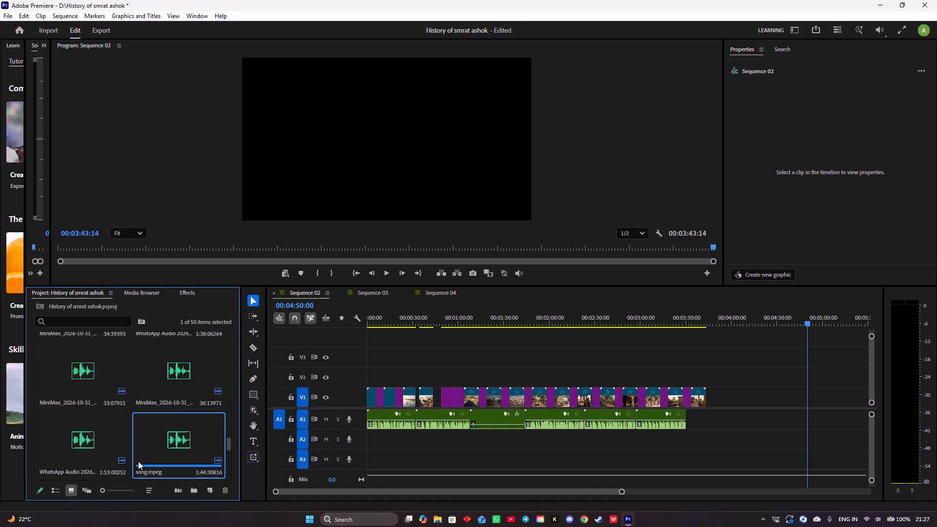
Audition the 36:13971 MiniMax voice clip and place it on A1 directly after the sixth clip, at about 00:03:30.
{"action": "left_click", "coordinate": [139, 387]}
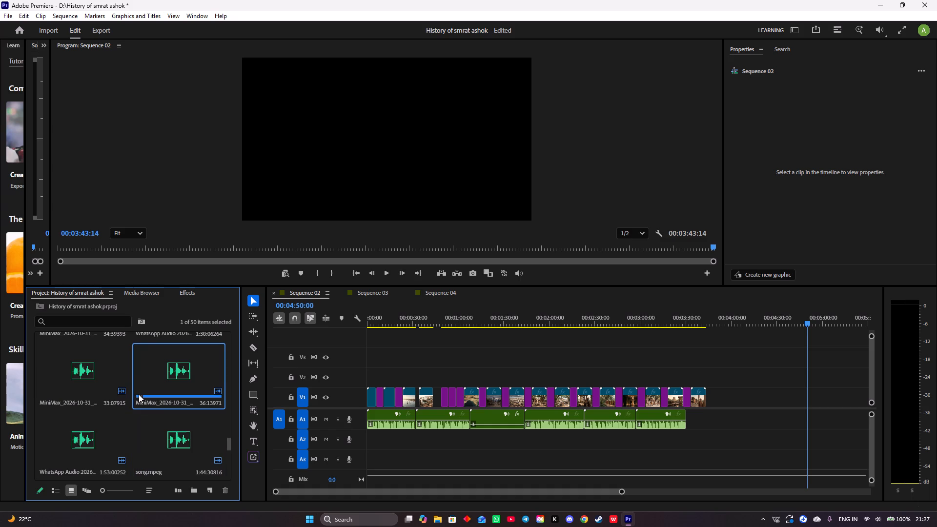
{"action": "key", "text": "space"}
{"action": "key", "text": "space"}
{"action": "left_click_drag", "start_coordinate": [141, 374], "coordinate": [141, 375]}
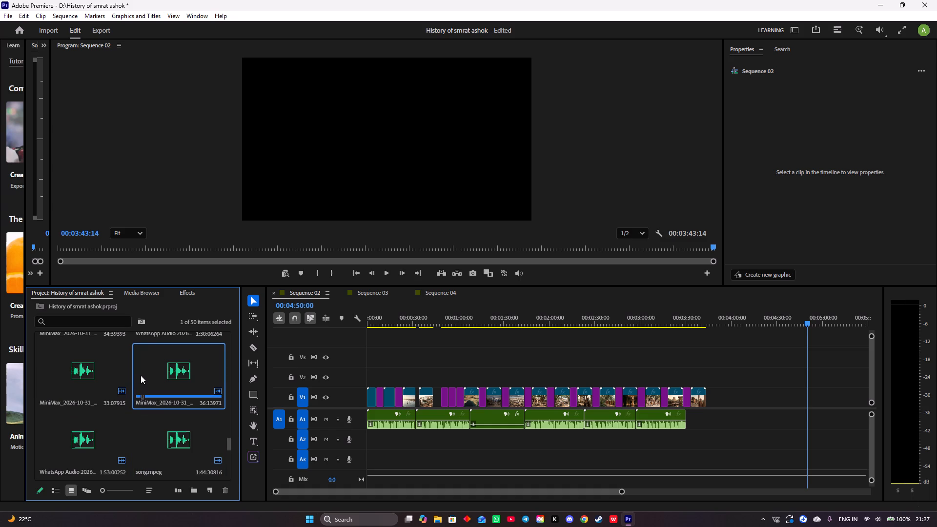
{"action": "left_click_drag", "start_coordinate": [141, 375], "coordinate": [685, 425]}
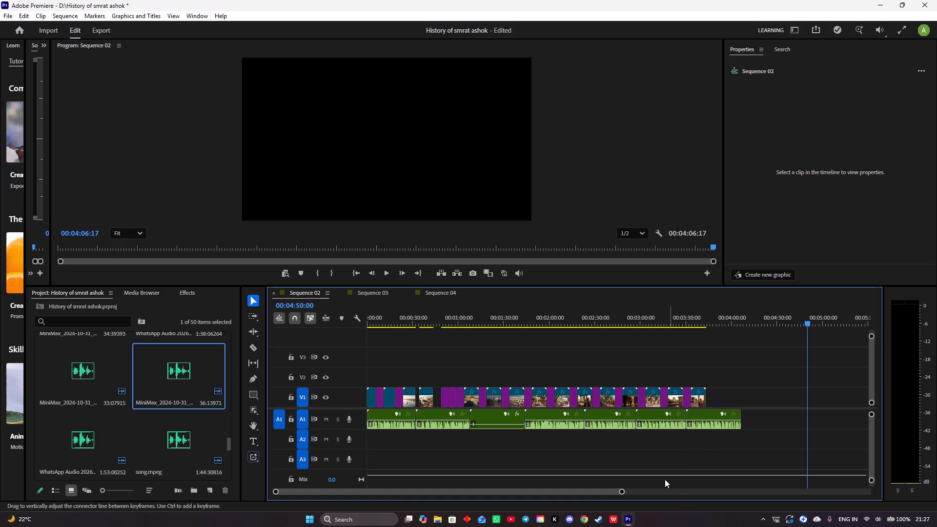
Audition the 1:53:00252 WhatsApp clip and the 35:37789 and 37:23515 MiniMax voice clips to find the following narration part.
{"action": "left_click", "coordinate": [94, 436]}
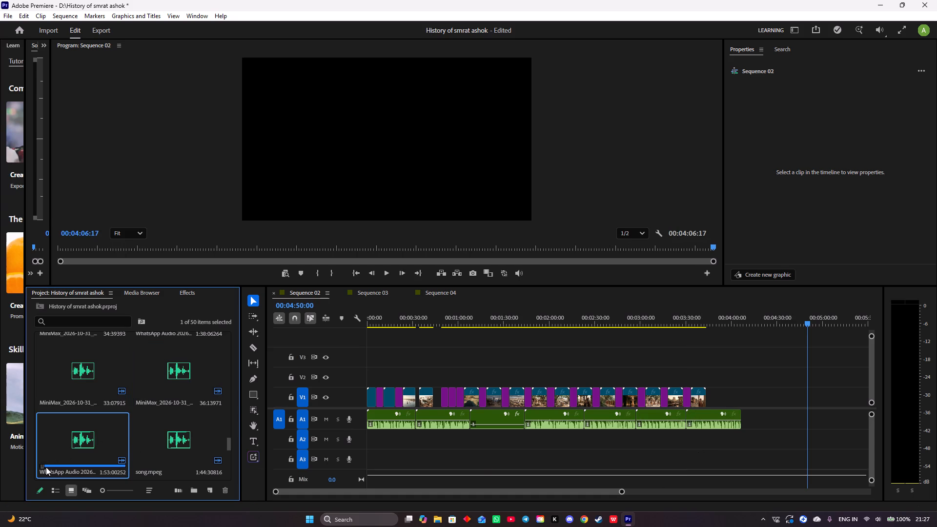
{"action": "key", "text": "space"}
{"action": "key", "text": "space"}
{"action": "scroll", "coordinate": [173, 452], "scroll_direction": "down", "scroll_amount": 1}
{"action": "left_click", "coordinate": [59, 458]}
{"action": "left_click", "coordinate": [41, 463]}
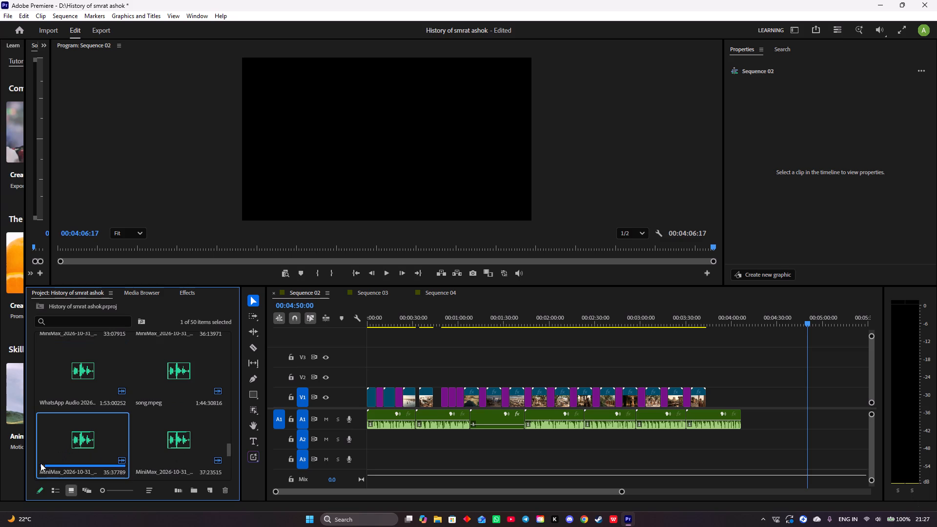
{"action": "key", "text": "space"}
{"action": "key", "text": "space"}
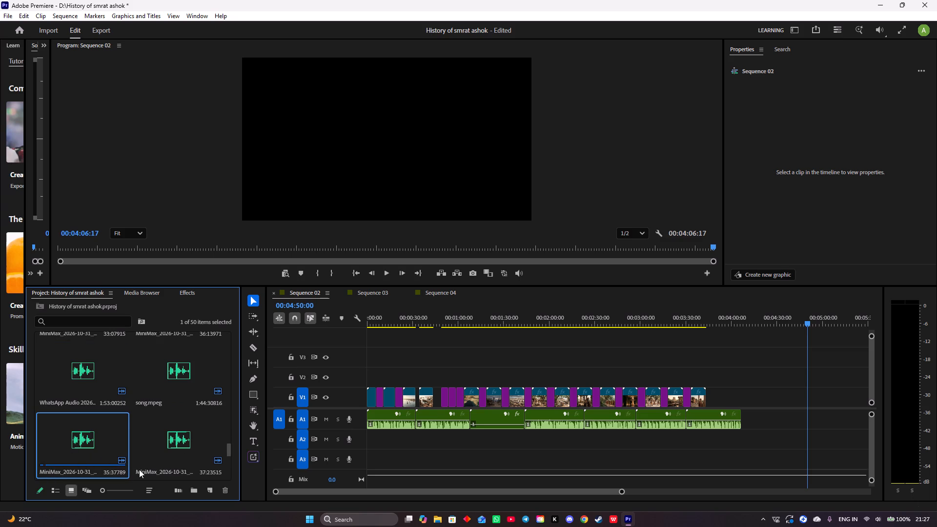
{"action": "left_click", "coordinate": [137, 463]}
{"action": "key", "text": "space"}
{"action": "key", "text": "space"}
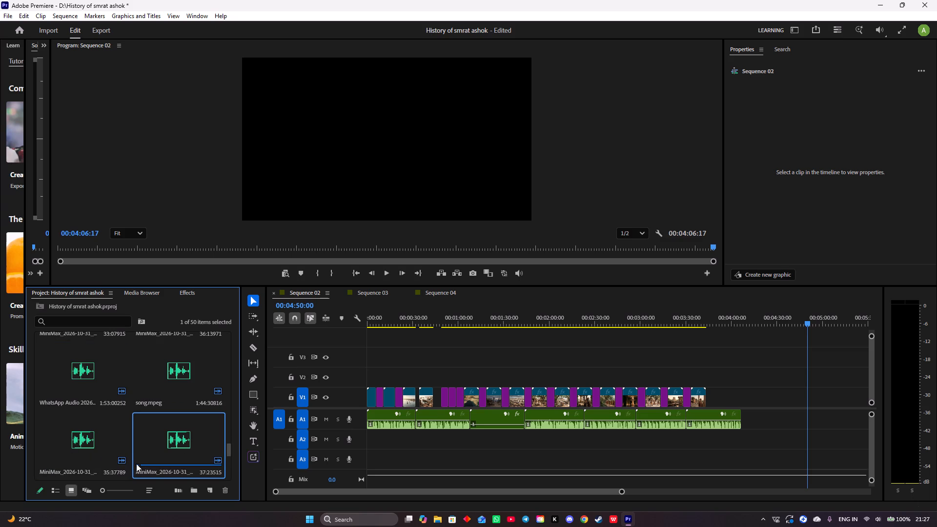
Audition the 1:33:10188 WhatsApp clip and the 33:43872, 33:10790 and 39:14791 MiniMax voice clips in search of the following narration part.
{"action": "scroll", "coordinate": [59, 472], "scroll_direction": "down", "scroll_amount": 1}
{"action": "left_click", "coordinate": [62, 438]}
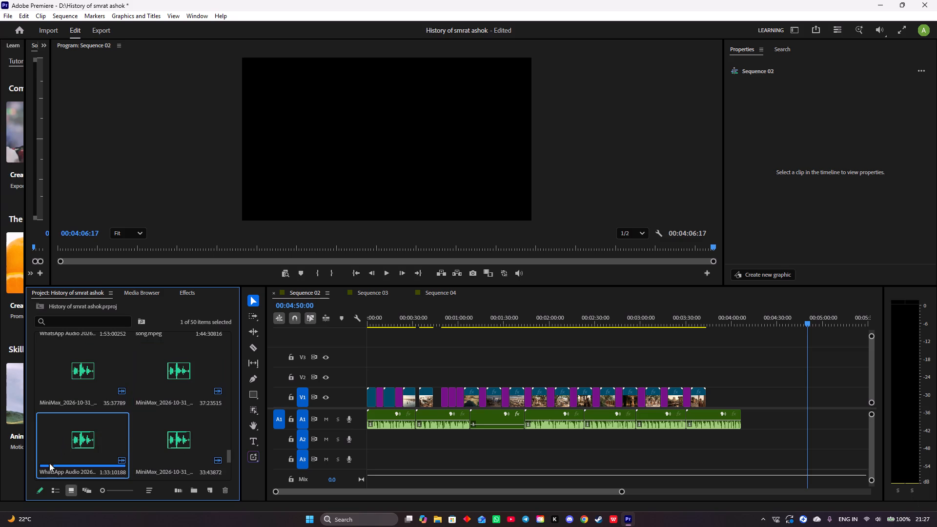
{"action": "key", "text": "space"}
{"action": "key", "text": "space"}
{"action": "left_click", "coordinate": [142, 447]}
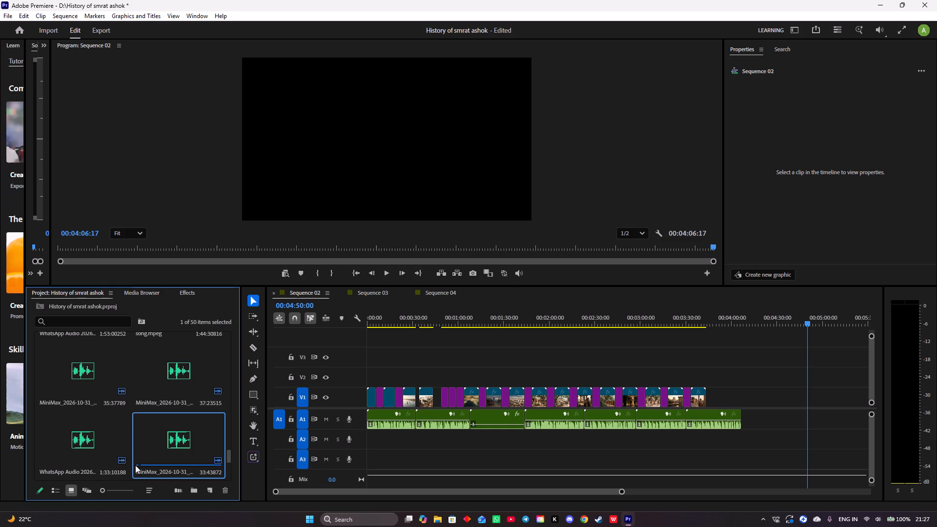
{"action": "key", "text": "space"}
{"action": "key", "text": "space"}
{"action": "scroll", "coordinate": [121, 449], "scroll_direction": "down", "scroll_amount": 1}
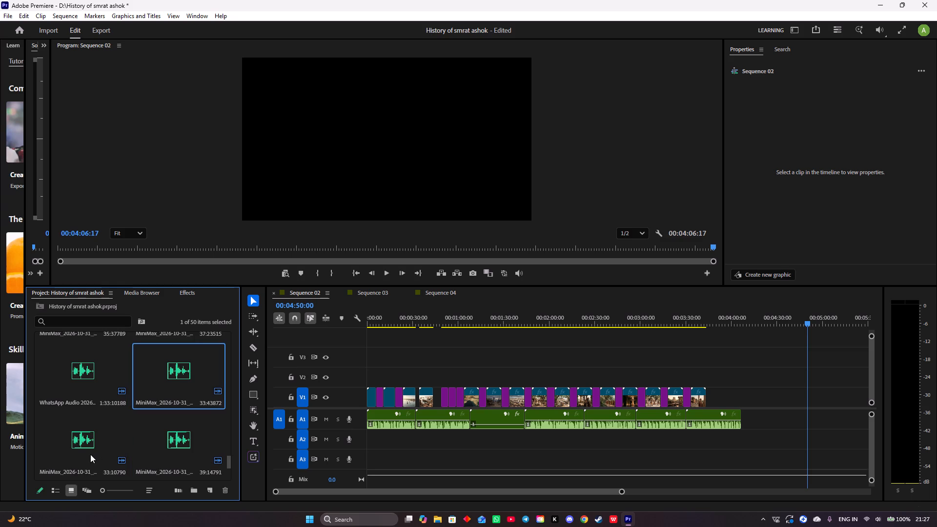
{"action": "left_click", "coordinate": [90, 454]}
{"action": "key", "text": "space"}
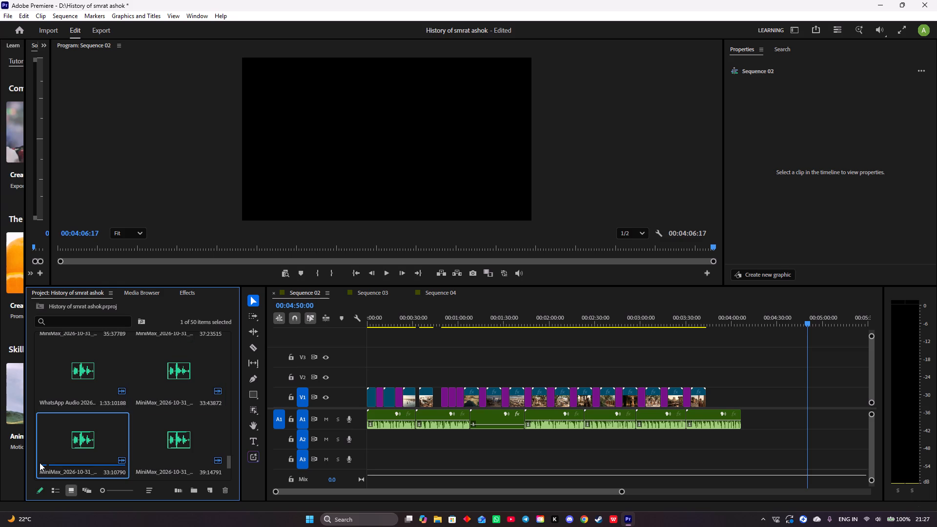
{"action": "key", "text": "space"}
{"action": "left_click", "coordinate": [136, 459]}
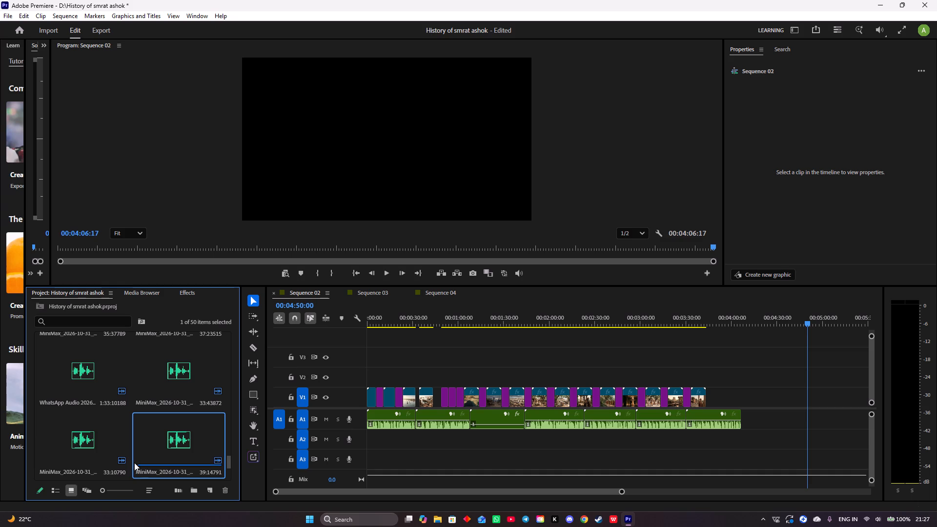
Audition the 39:14791, 34:37858 and 34:18913 MiniMax voice clips in the project to find the next narration part.
{"action": "key", "text": "space"}
{"action": "key", "text": "space"}
{"action": "scroll", "coordinate": [131, 460], "scroll_direction": "down", "scroll_amount": 1}
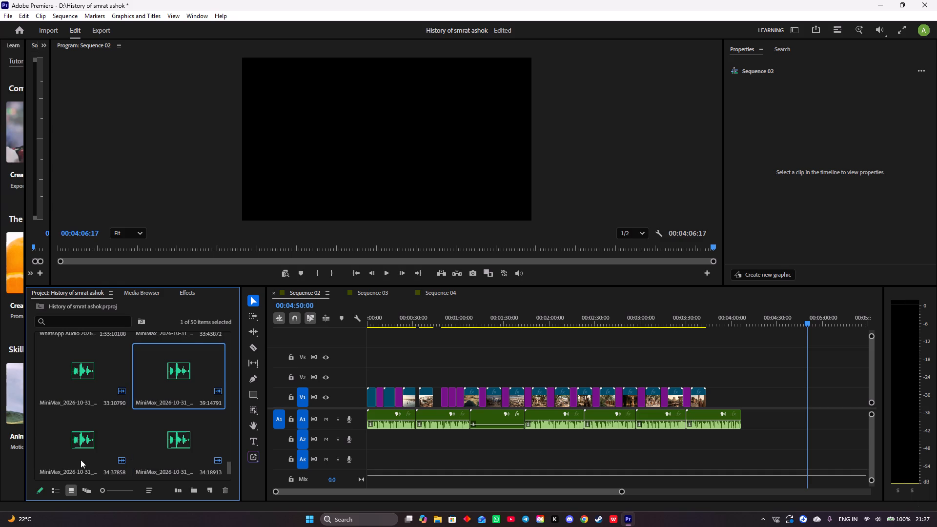
{"action": "left_click", "coordinate": [70, 457]}
{"action": "left_click", "coordinate": [39, 462]}
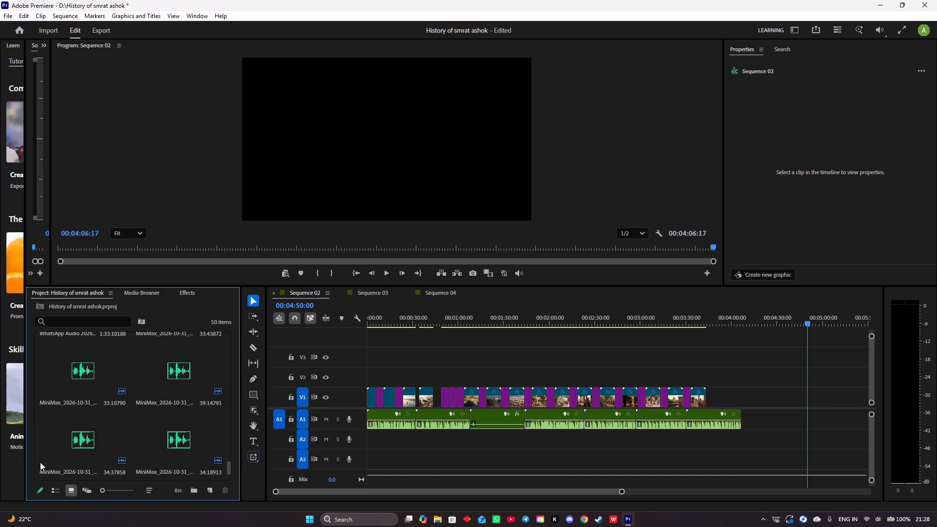
{"action": "left_click", "coordinate": [41, 465]}
{"action": "key", "text": "space"}
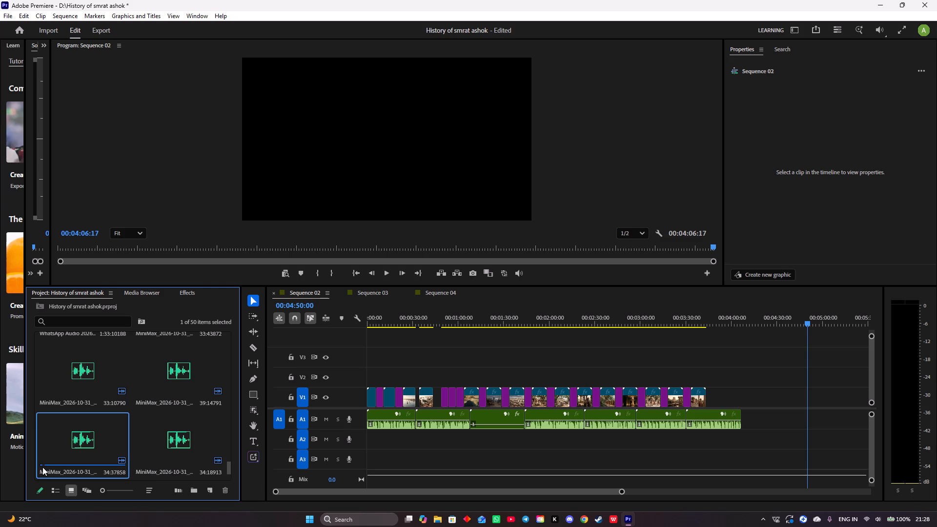
{"action": "key", "text": "space"}
{"action": "left_click", "coordinate": [148, 453]}
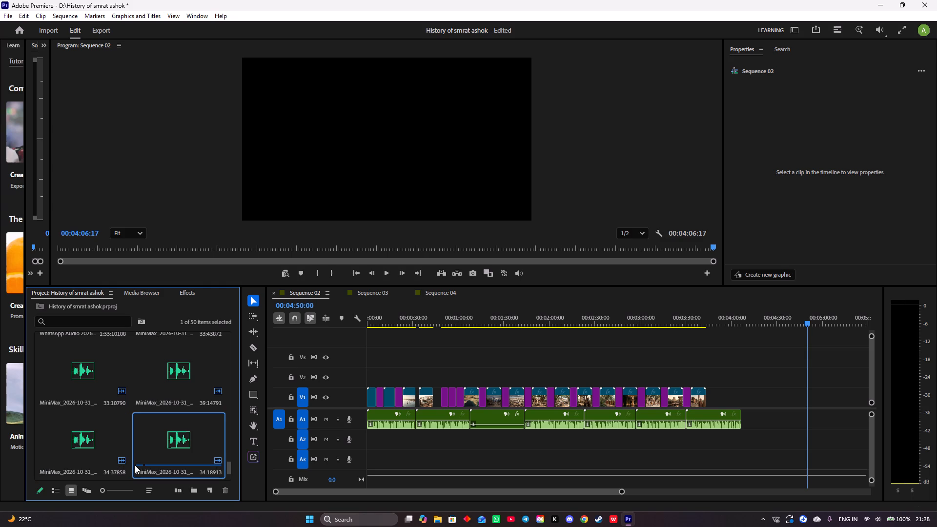
{"action": "left_click_drag", "start_coordinate": [145, 464], "coordinate": [141, 465]}
{"action": "left_click_drag", "start_coordinate": [141, 465], "coordinate": [137, 465]}
{"action": "key", "text": "space"}
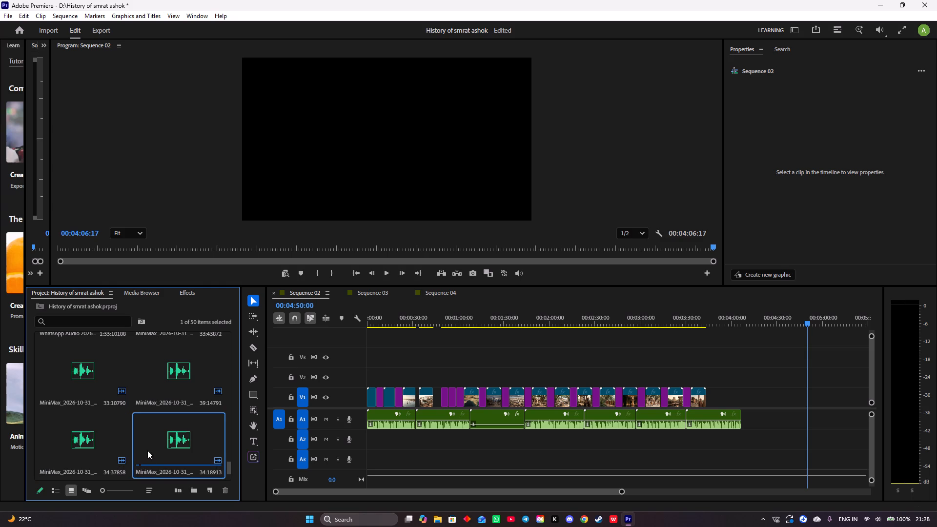
Audition the 32:13824 and 2:55:18180 WhatsApp audio clips in the project to find the next narration part.
{"action": "scroll", "coordinate": [116, 451], "scroll_direction": "down", "scroll_amount": 1}
{"action": "left_click", "coordinate": [82, 454]}
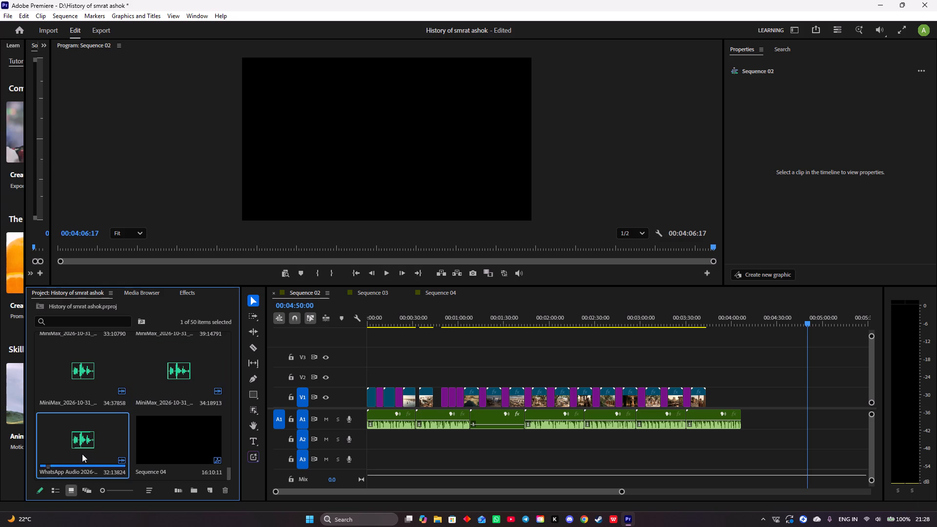
{"action": "left_click", "coordinate": [41, 462]}
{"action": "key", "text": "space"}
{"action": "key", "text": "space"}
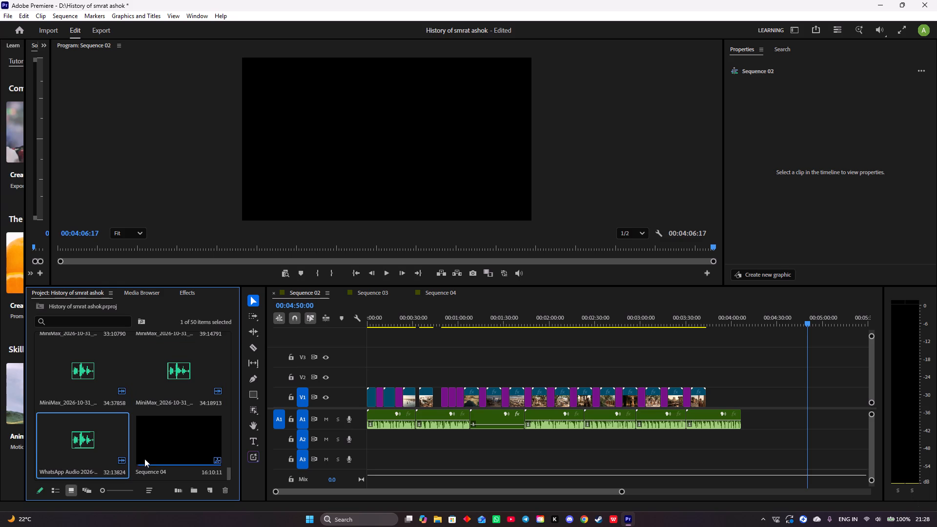
{"action": "scroll", "coordinate": [127, 454], "scroll_direction": "down", "scroll_amount": 1}
{"action": "scroll", "coordinate": [127, 454], "scroll_direction": "up", "scroll_amount": 9}
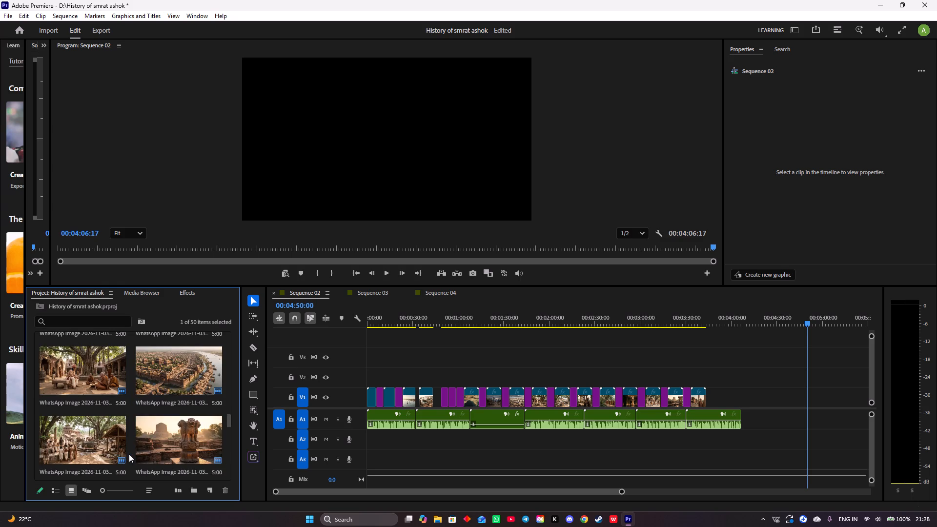
{"action": "scroll", "coordinate": [129, 454], "scroll_direction": "down", "scroll_amount": 1}
{"action": "left_click", "coordinate": [149, 454]}
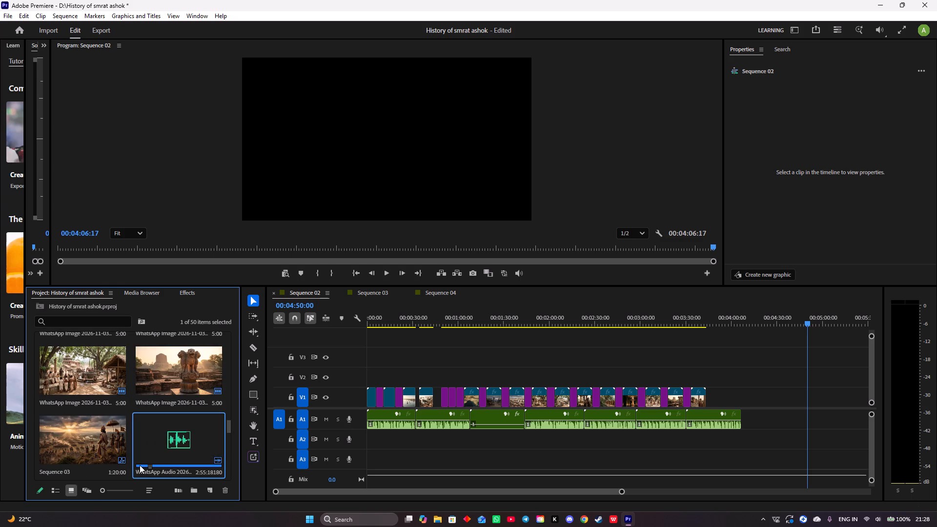
{"action": "left_click", "coordinate": [139, 466]}
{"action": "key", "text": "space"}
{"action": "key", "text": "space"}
Audition the 34:39393 MiniMax voice clip and place it on A1 directly after the last narration clip, at about 00:04:06.
{"action": "scroll", "coordinate": [123, 464], "scroll_direction": "down", "scroll_amount": 1}
{"action": "left_click", "coordinate": [57, 448]}
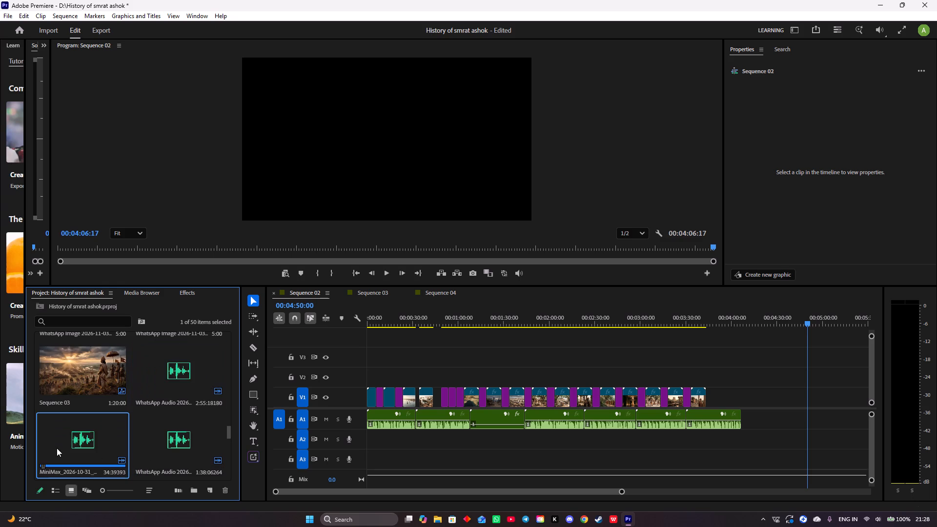
{"action": "left_click", "coordinate": [41, 463]}
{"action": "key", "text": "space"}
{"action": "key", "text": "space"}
{"action": "left_click_drag", "start_coordinate": [57, 448], "coordinate": [81, 448]}
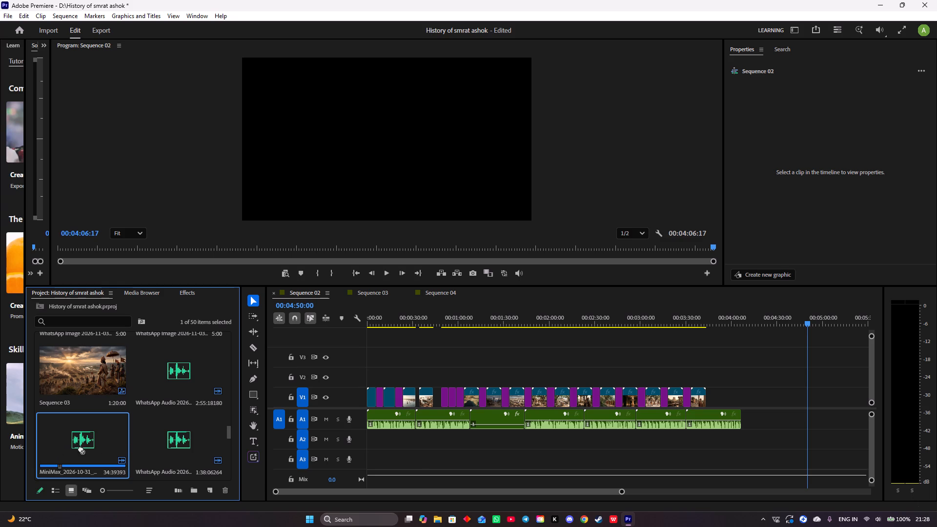
{"action": "left_click_drag", "start_coordinate": [81, 448], "coordinate": [743, 419]}
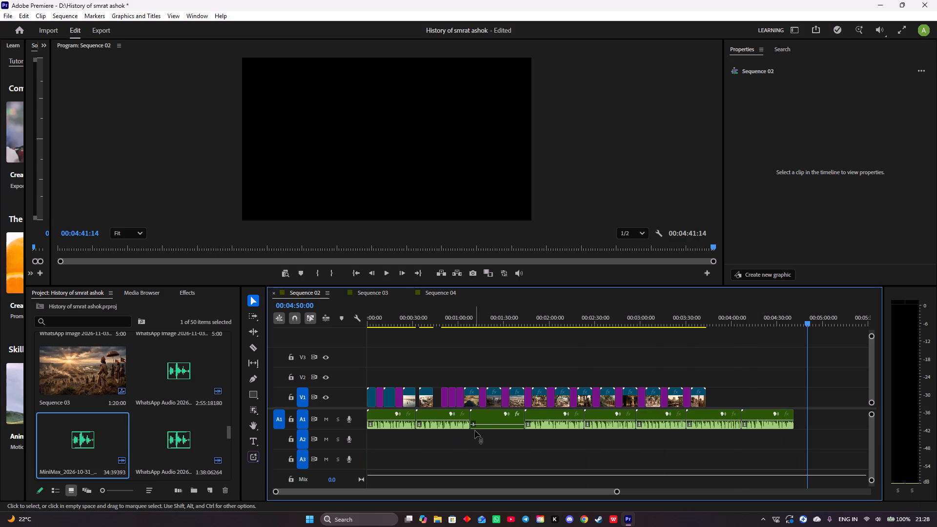
Audition the 1:38:06264 WhatsApp and 33:07915 MiniMax clips and place the 33:07915 one at the end of A1, at about 00:04:41.
{"action": "left_click", "coordinate": [147, 440]}
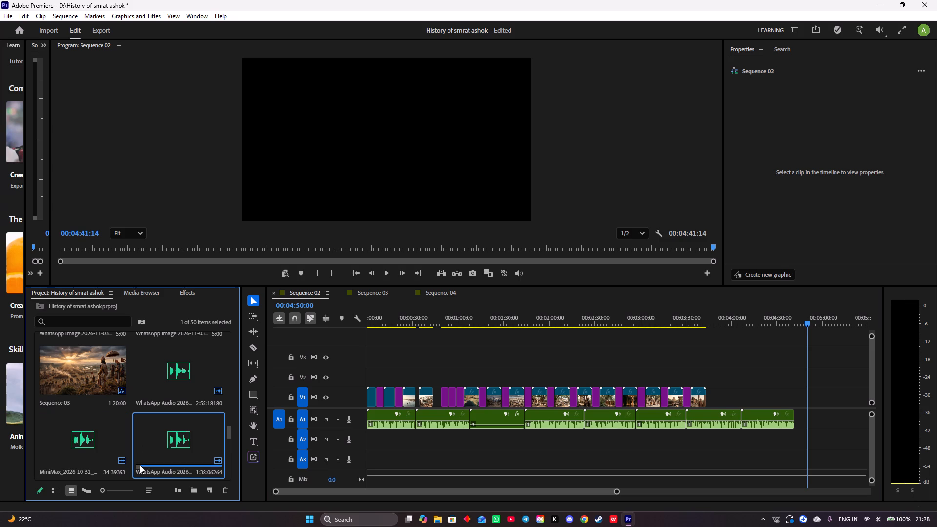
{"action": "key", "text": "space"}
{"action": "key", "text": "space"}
{"action": "scroll", "coordinate": [135, 463], "scroll_direction": "down", "scroll_amount": 1}
{"action": "left_click", "coordinate": [43, 459]}
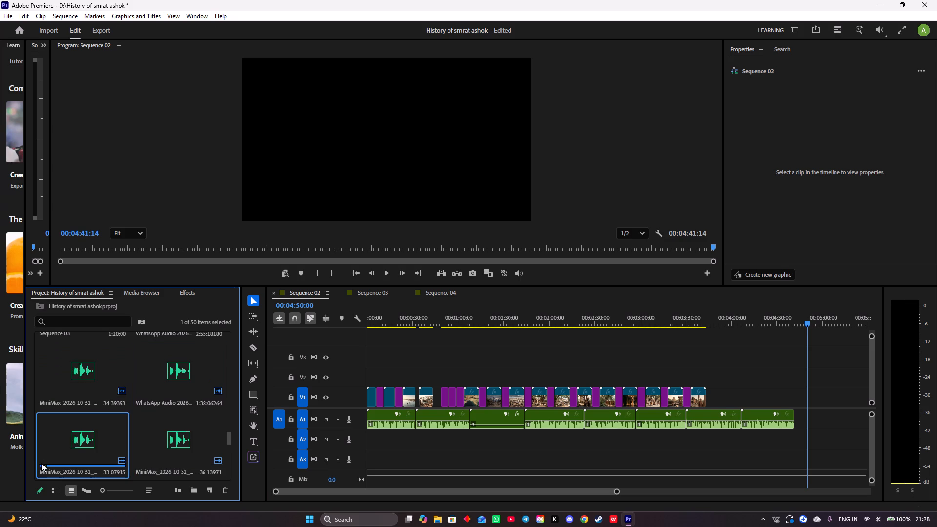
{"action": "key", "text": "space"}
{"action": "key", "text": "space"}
{"action": "left_click_drag", "start_coordinate": [51, 446], "coordinate": [507, 456]}
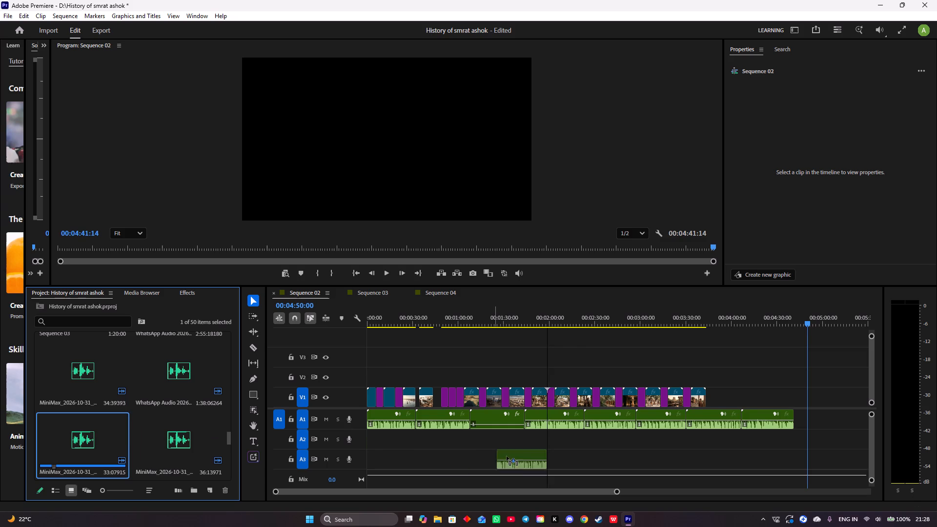
{"action": "left_click_drag", "start_coordinate": [507, 456], "coordinate": [800, 410]}
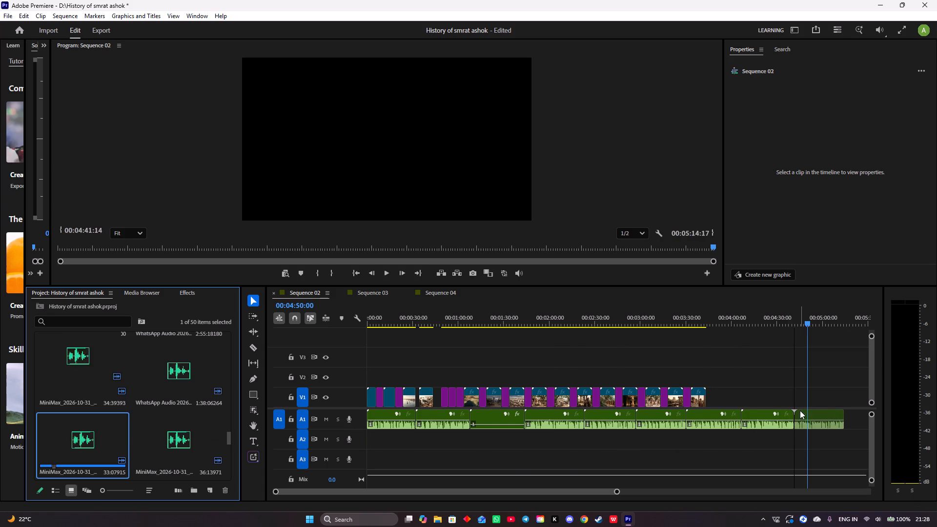
Audition the 36:13971, 35:37789 and 37:23515 MiniMax clips and the 1:53:00252 WhatsApp audio to find the next narration part.
{"action": "left_click_drag", "start_coordinate": [511, 492], "coordinate": [598, 479]}
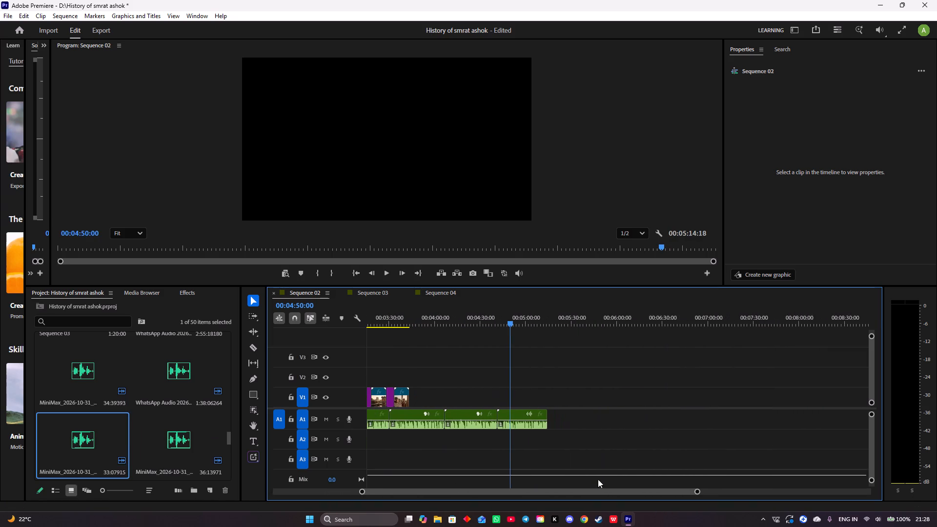
{"action": "left_click_drag", "start_coordinate": [598, 479], "coordinate": [599, 479]}
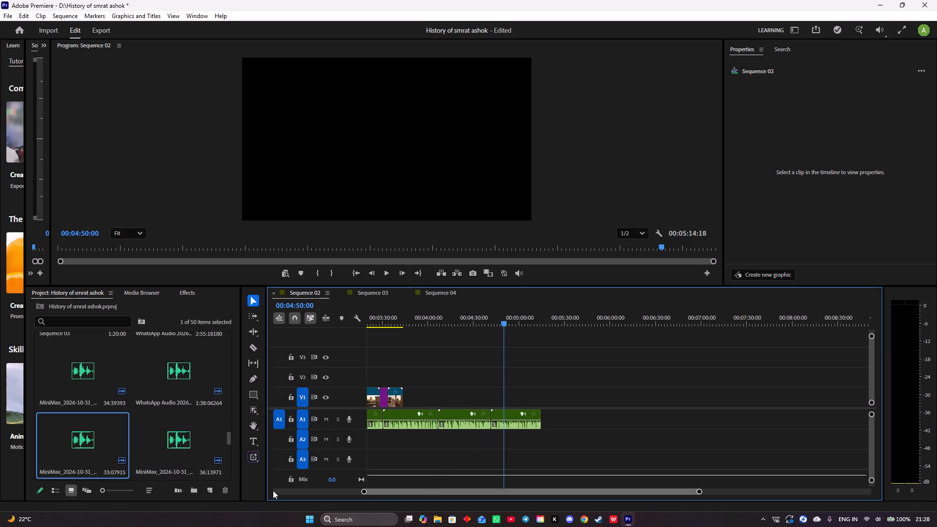
{"action": "left_click", "coordinate": [178, 445]}
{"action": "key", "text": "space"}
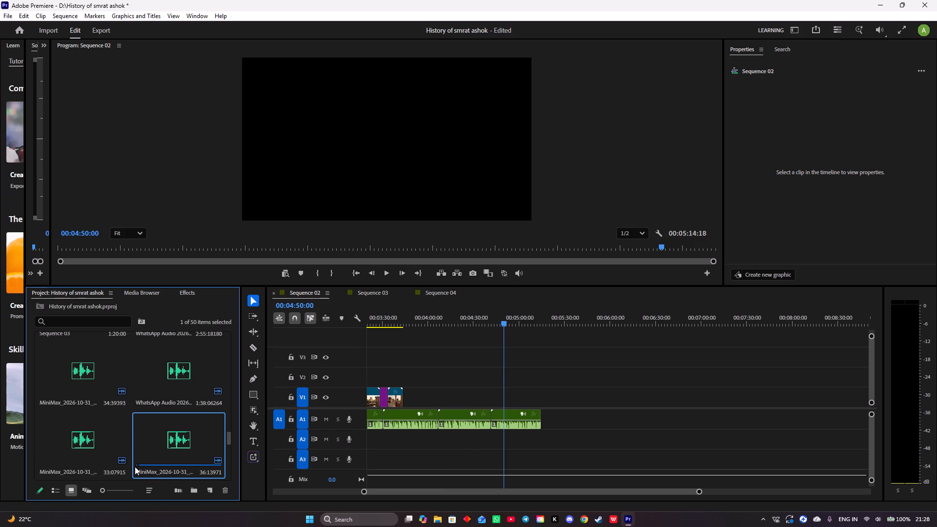
{"action": "scroll", "coordinate": [135, 466], "scroll_direction": "down", "scroll_amount": 1}
{"action": "left_click", "coordinate": [80, 457]}
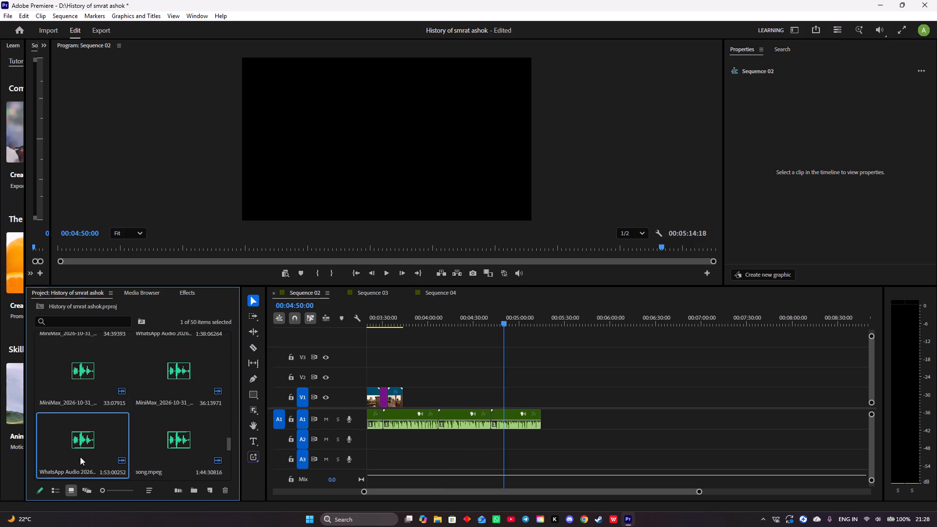
{"action": "left_click", "coordinate": [40, 464]}
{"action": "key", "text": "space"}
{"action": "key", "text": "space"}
{"action": "left_click", "coordinate": [143, 447]}
{"action": "scroll", "coordinate": [97, 462], "scroll_direction": "down", "scroll_amount": 1}
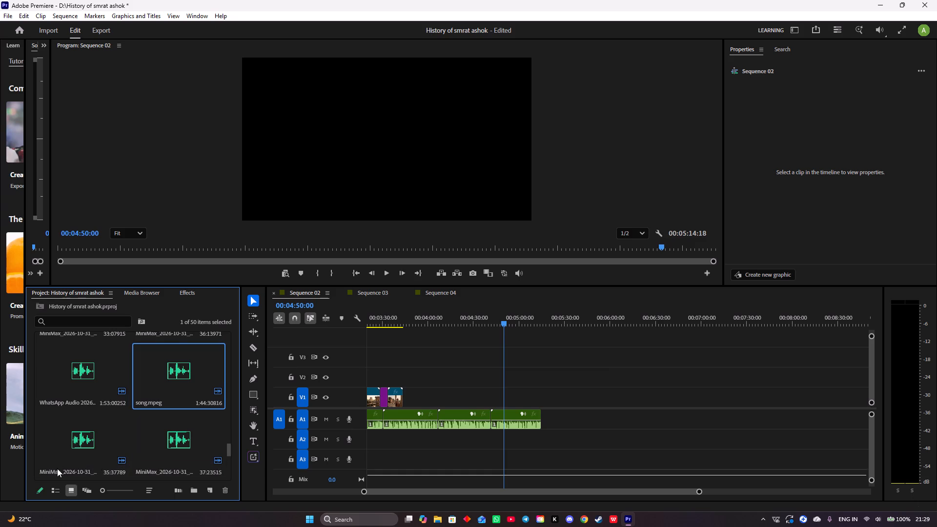
{"action": "left_click", "coordinate": [34, 461]}
{"action": "left_click", "coordinate": [47, 460]}
{"action": "left_click", "coordinate": [40, 463]}
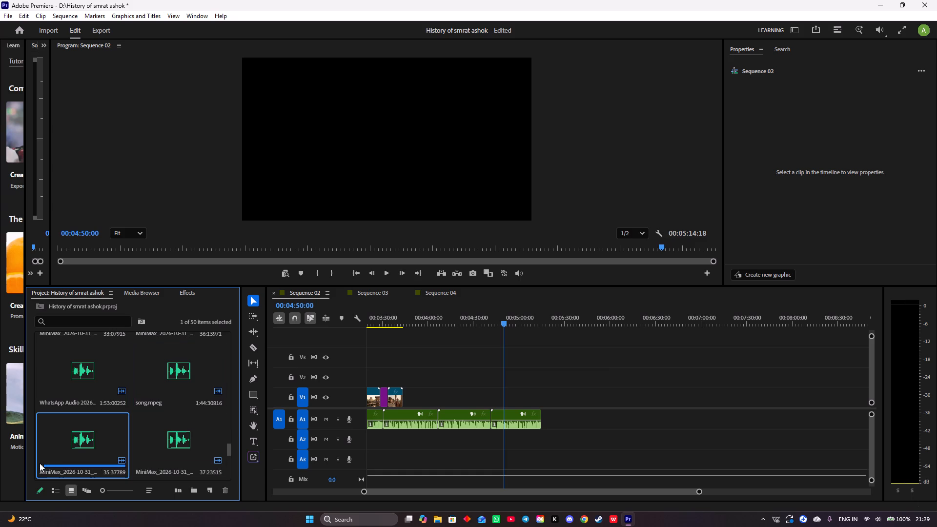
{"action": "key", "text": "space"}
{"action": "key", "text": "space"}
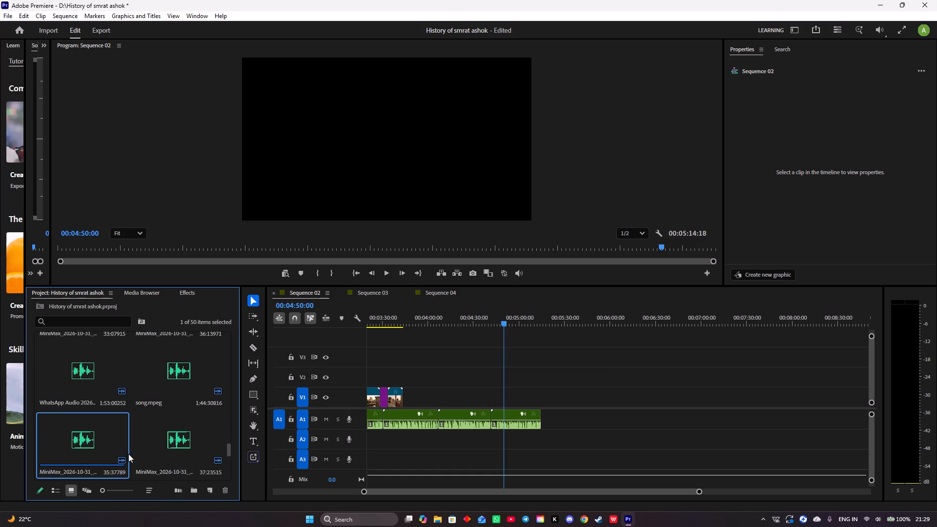
{"action": "left_click", "coordinate": [140, 453]}
{"action": "left_click", "coordinate": [137, 466]}
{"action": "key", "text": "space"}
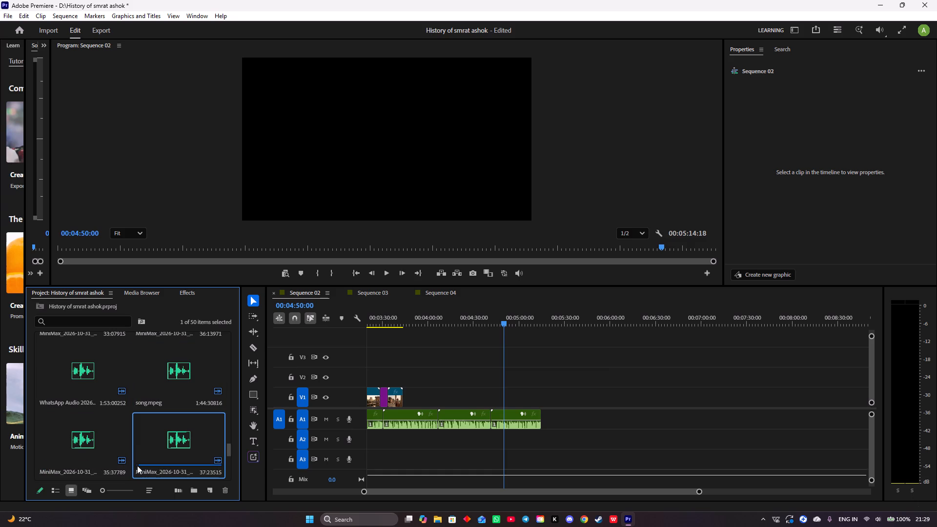
Audition the 1:33:10188 WhatsApp audio and the 33:43872, 33:10790 and 39:14791 MiniMax clips to find the next narration part.
{"action": "scroll", "coordinate": [99, 472], "scroll_direction": "down", "scroll_amount": 1}
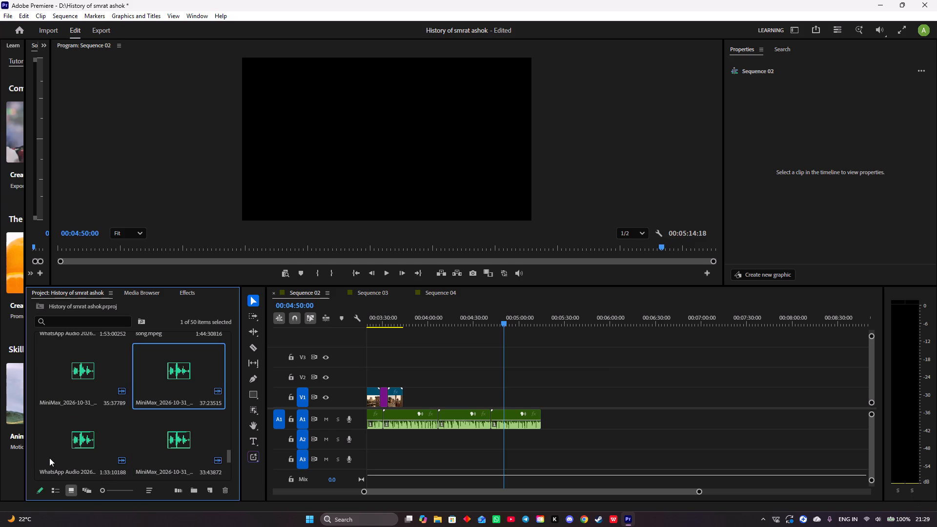
{"action": "left_click", "coordinate": [48, 457]}
{"action": "left_click", "coordinate": [41, 465]}
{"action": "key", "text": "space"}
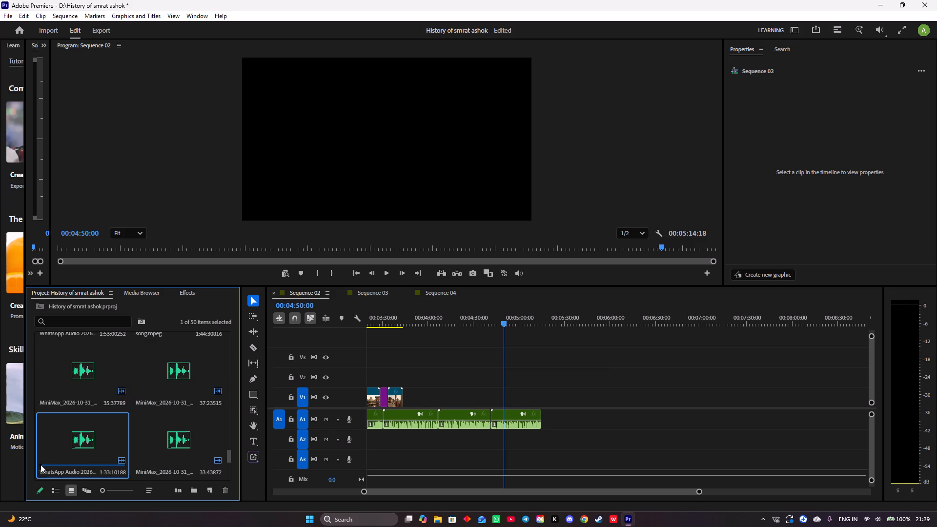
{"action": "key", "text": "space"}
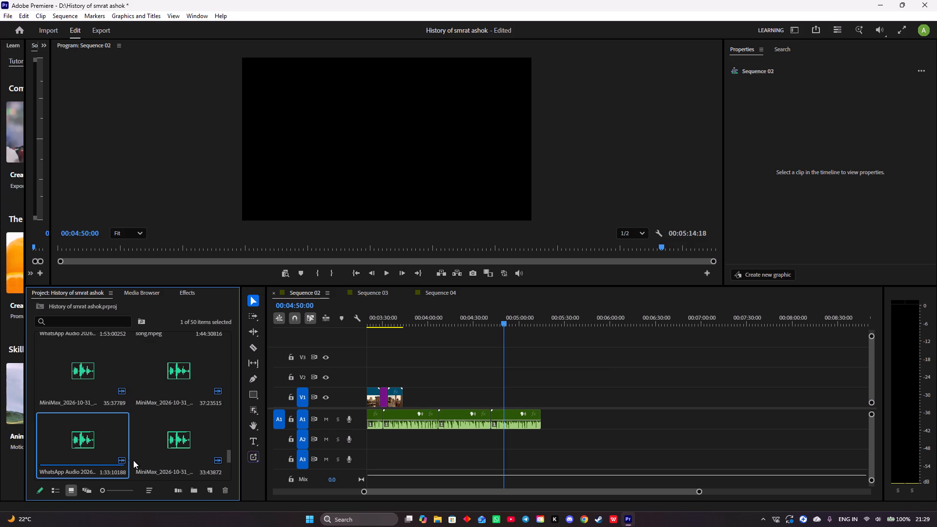
{"action": "left_click", "coordinate": [142, 460]}
{"action": "left_click", "coordinate": [137, 467]}
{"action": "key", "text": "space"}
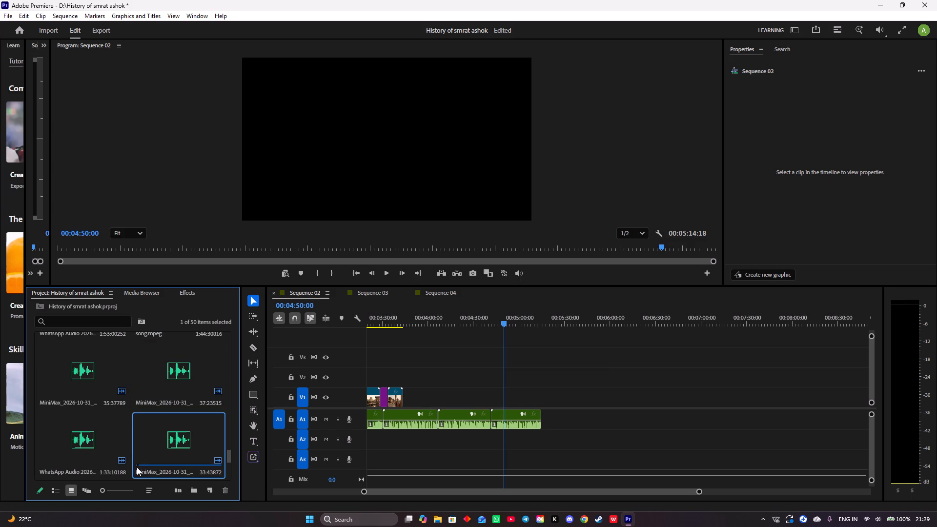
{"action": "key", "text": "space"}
{"action": "scroll", "coordinate": [111, 470], "scroll_direction": "down", "scroll_amount": 1}
{"action": "left_click", "coordinate": [76, 458]}
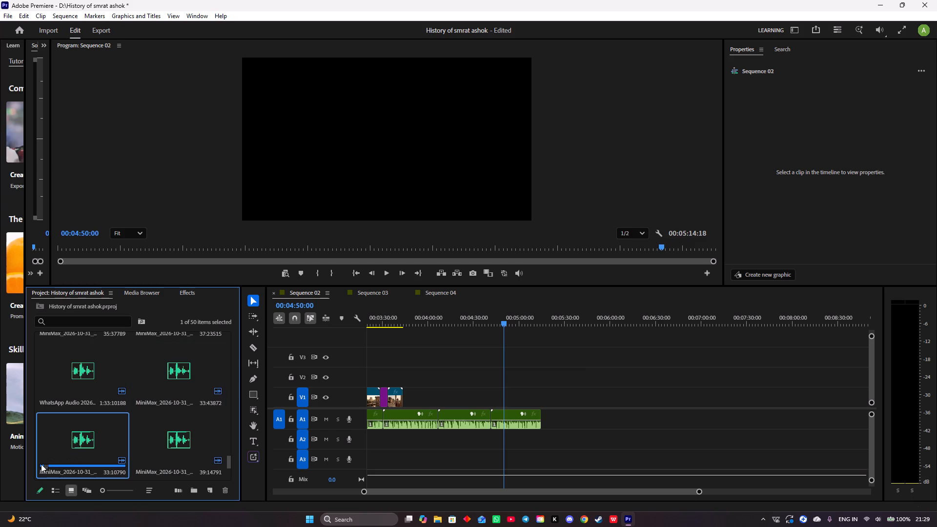
{"action": "left_click", "coordinate": [40, 464]}
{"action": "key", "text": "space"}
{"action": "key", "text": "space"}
{"action": "left_click", "coordinate": [133, 459]}
{"action": "left_click", "coordinate": [142, 461]}
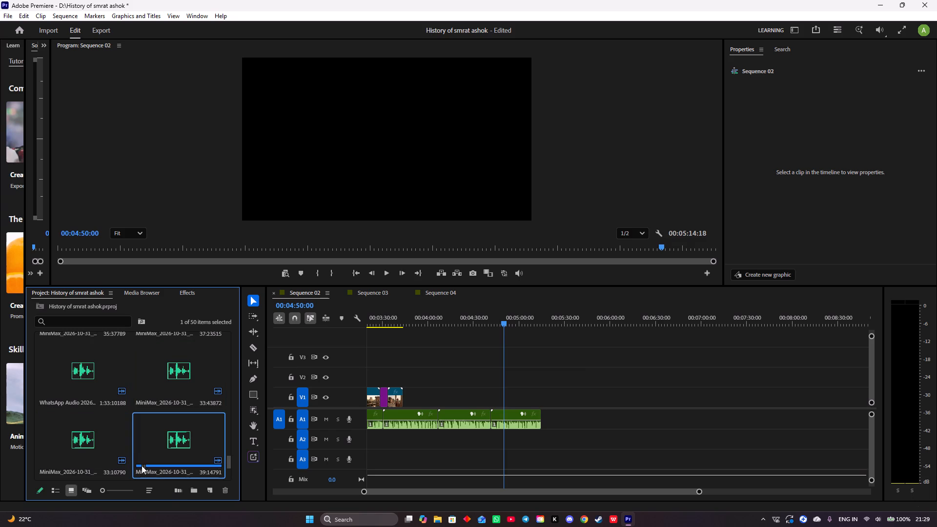
{"action": "left_click", "coordinate": [136, 467]}
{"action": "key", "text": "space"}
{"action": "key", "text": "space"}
Audition the 34:37858 MiniMax voice clip and place it on A1 directly after the last narration clip, at about 00:05:14.
{"action": "scroll", "coordinate": [108, 457], "scroll_direction": "down", "scroll_amount": 1}
{"action": "left_click", "coordinate": [76, 448]}
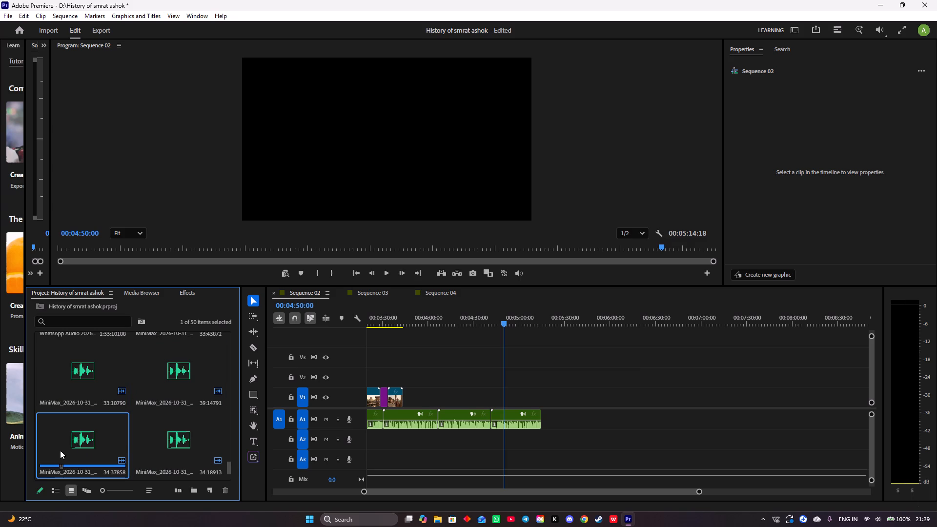
{"action": "left_click", "coordinate": [41, 462]}
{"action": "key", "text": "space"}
{"action": "left_click", "coordinate": [39, 463]}
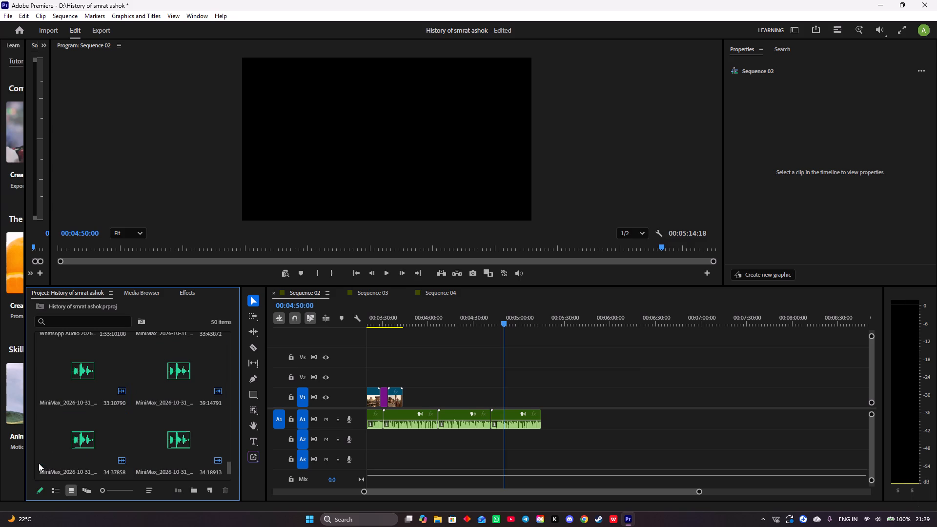
{"action": "left_click", "coordinate": [55, 461]}
{"action": "left_click", "coordinate": [41, 464]}
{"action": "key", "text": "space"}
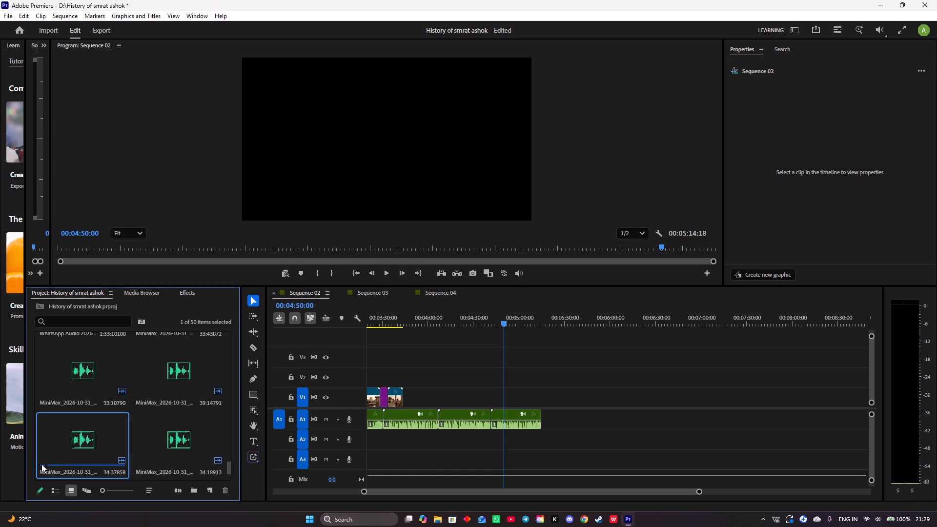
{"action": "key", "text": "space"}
{"action": "left_click", "coordinate": [59, 440]}
{"action": "left_click_drag", "start_coordinate": [59, 440], "coordinate": [571, 423]}
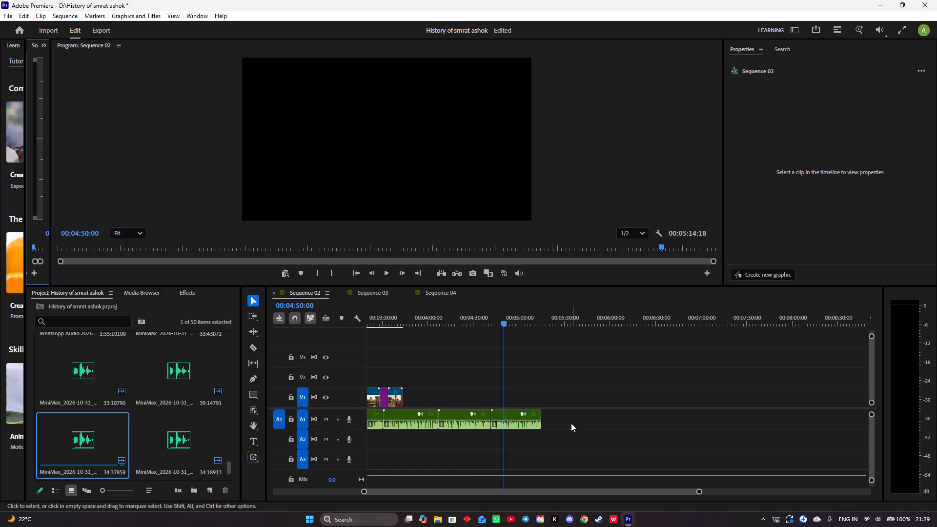
{"action": "left_click_drag", "start_coordinate": [571, 423], "coordinate": [554, 418]}
{"action": "left_click_drag", "start_coordinate": [92, 431], "coordinate": [427, 429]}
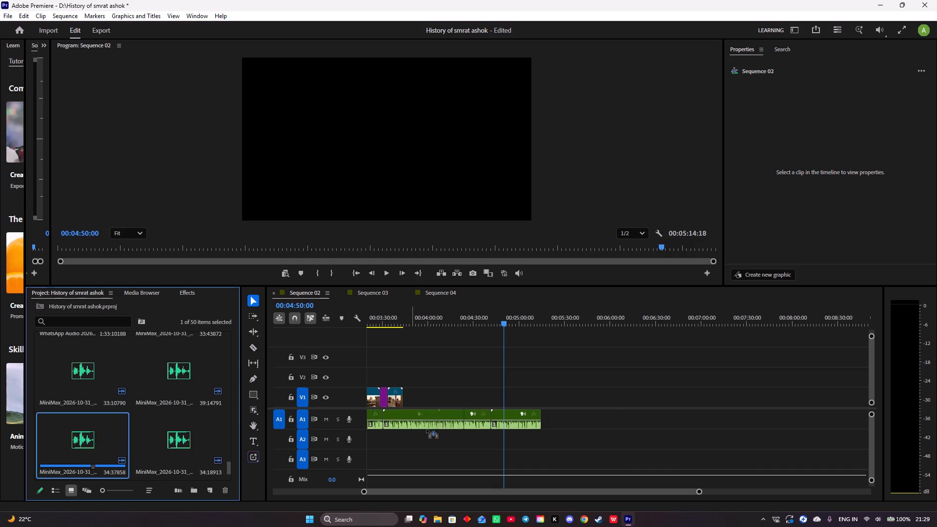
{"action": "left_click_drag", "start_coordinate": [427, 429], "coordinate": [545, 419]}
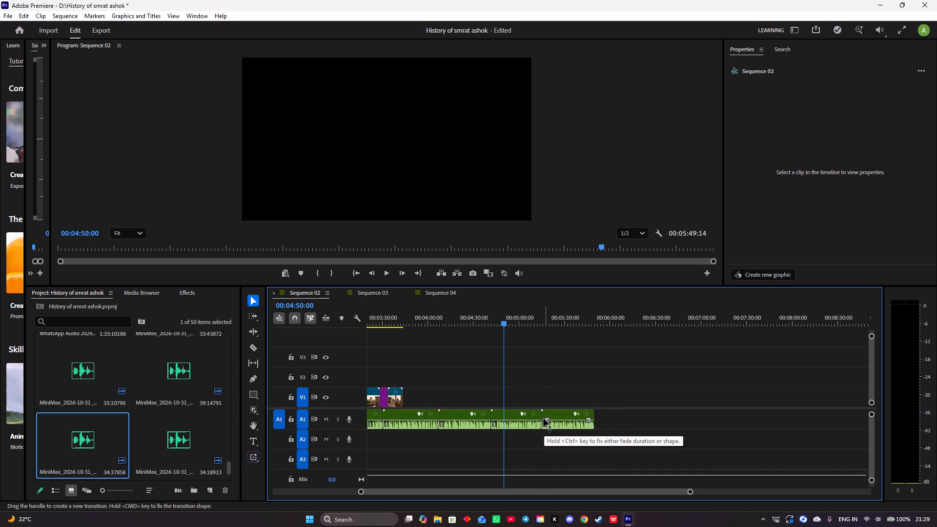
Audition the 34:18913 MiniMax voice clip and the 32:13824 WhatsApp audio clip to find the next narration part.
{"action": "left_click", "coordinate": [171, 427]}
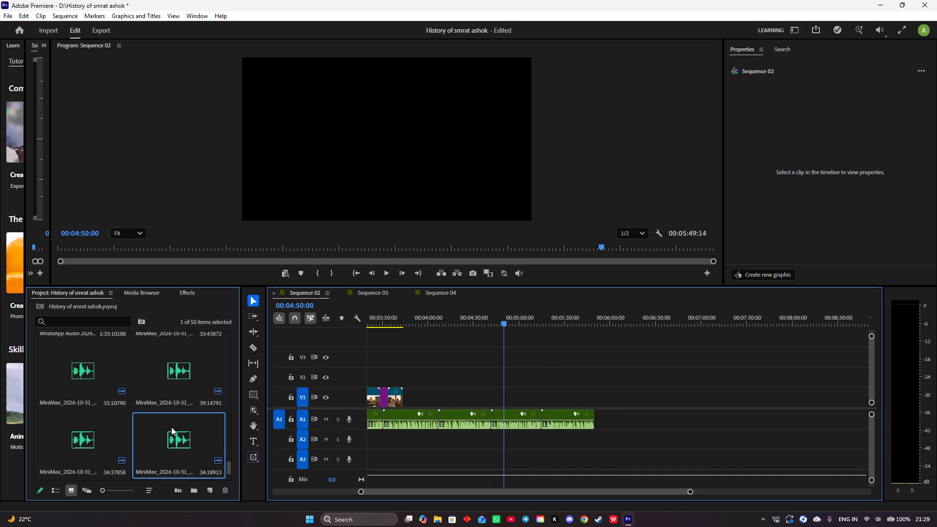
{"action": "left_click", "coordinate": [135, 464]}
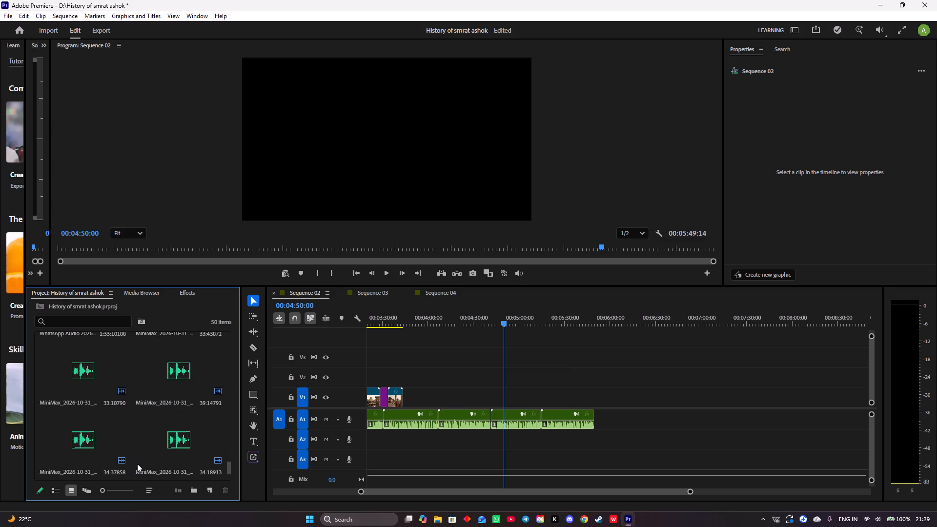
{"action": "left_click", "coordinate": [138, 460]}
{"action": "left_click", "coordinate": [137, 463]}
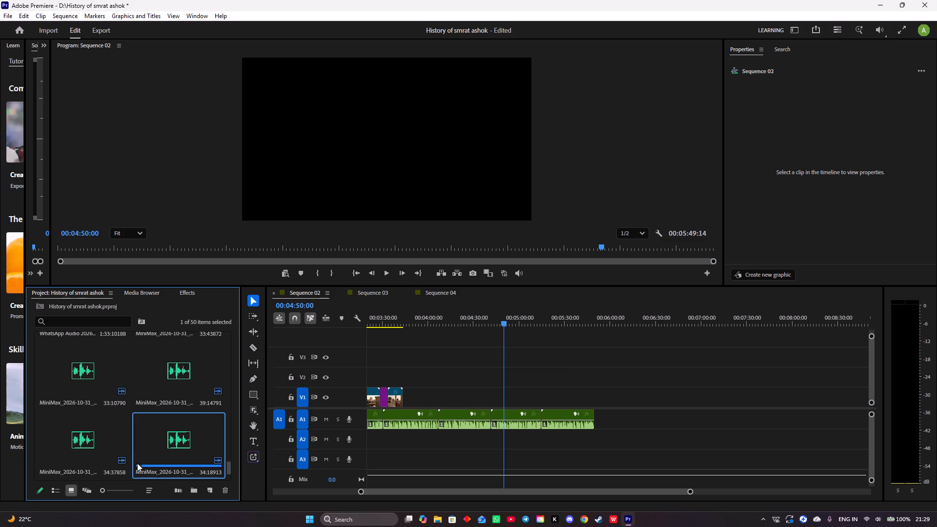
{"action": "key", "text": "space"}
{"action": "key", "text": "space"}
{"action": "scroll", "coordinate": [136, 464], "scroll_direction": "down", "scroll_amount": 3}
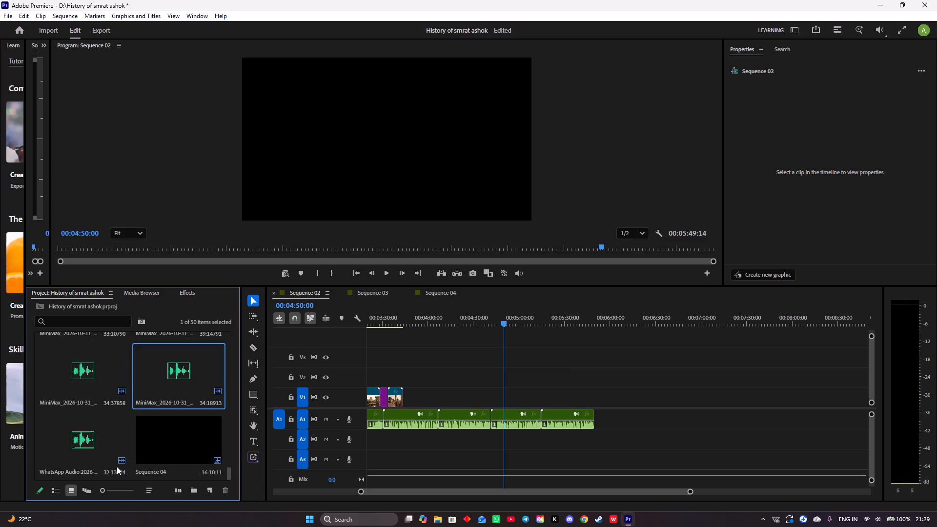
{"action": "left_click", "coordinate": [88, 444]}
{"action": "left_click", "coordinate": [40, 466]}
{"action": "key", "text": "space"}
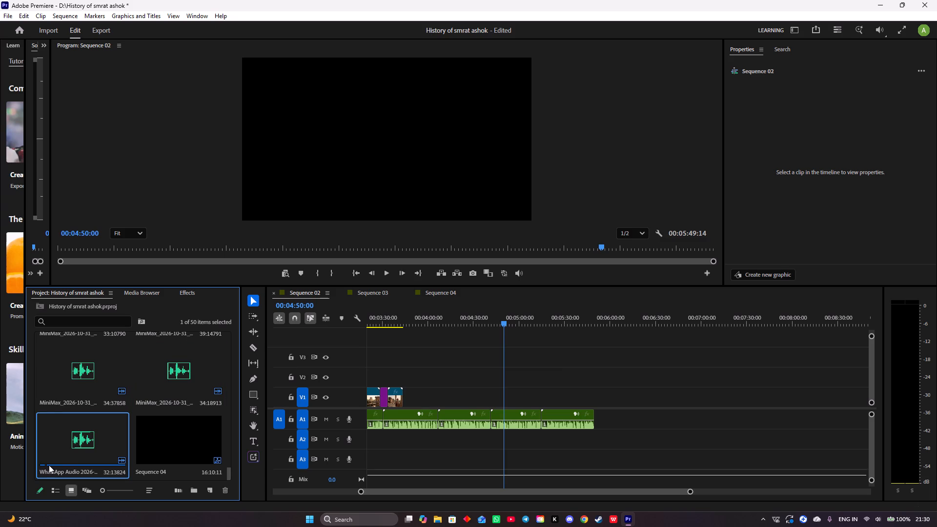
Audition the 2:55:18180 WhatsApp audio, 34:39393 MiniMax and 1:38:06264 WhatsApp audio clips for the next narration part.
{"action": "scroll", "coordinate": [49, 465], "scroll_direction": "down", "scroll_amount": 2}
{"action": "scroll", "coordinate": [49, 465], "scroll_direction": "up", "scroll_amount": 8}
{"action": "left_click", "coordinate": [159, 440]}
{"action": "left_click", "coordinate": [137, 460]}
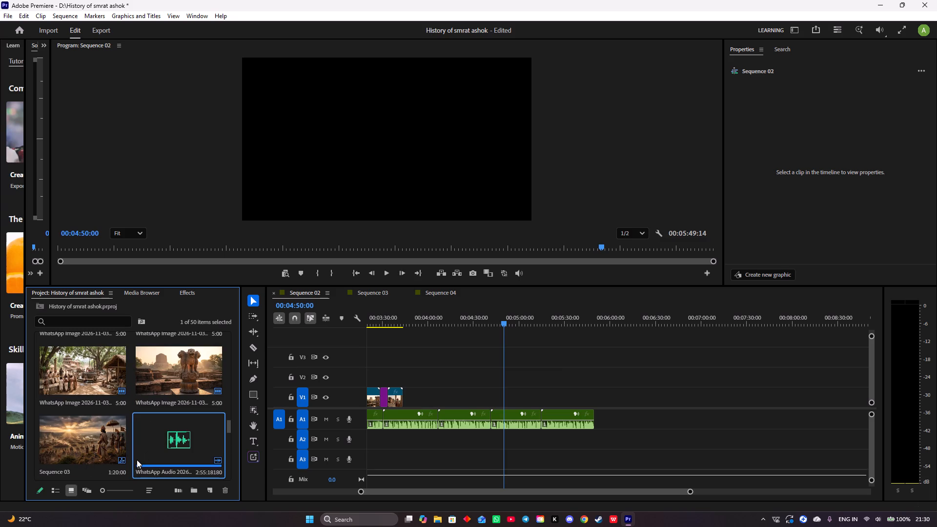
{"action": "key", "text": "space"}
{"action": "scroll", "coordinate": [134, 460], "scroll_direction": "down", "scroll_amount": 1}
{"action": "left_click", "coordinate": [64, 459]}
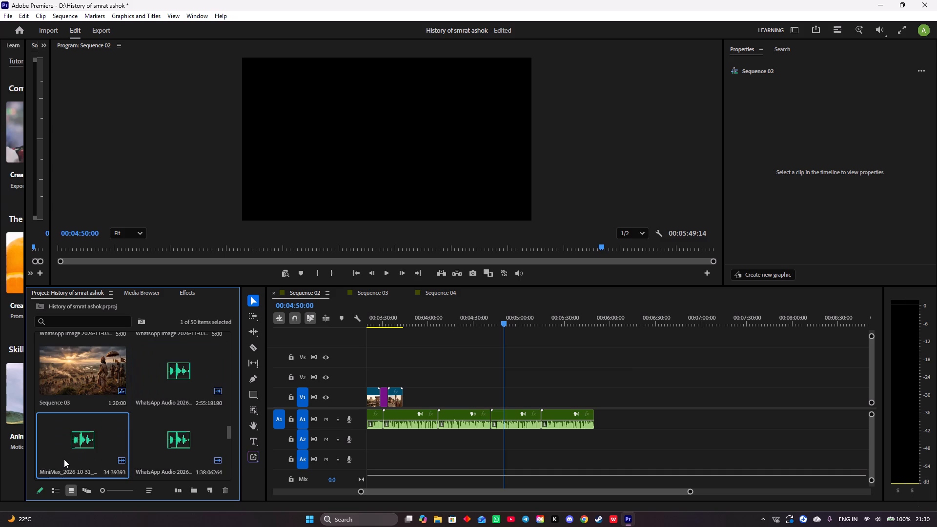
{"action": "left_click", "coordinate": [40, 465]}
{"action": "key", "text": "space"}
{"action": "left_click", "coordinate": [143, 463]}
{"action": "left_click", "coordinate": [135, 466]}
{"action": "left_click", "coordinate": [136, 464]}
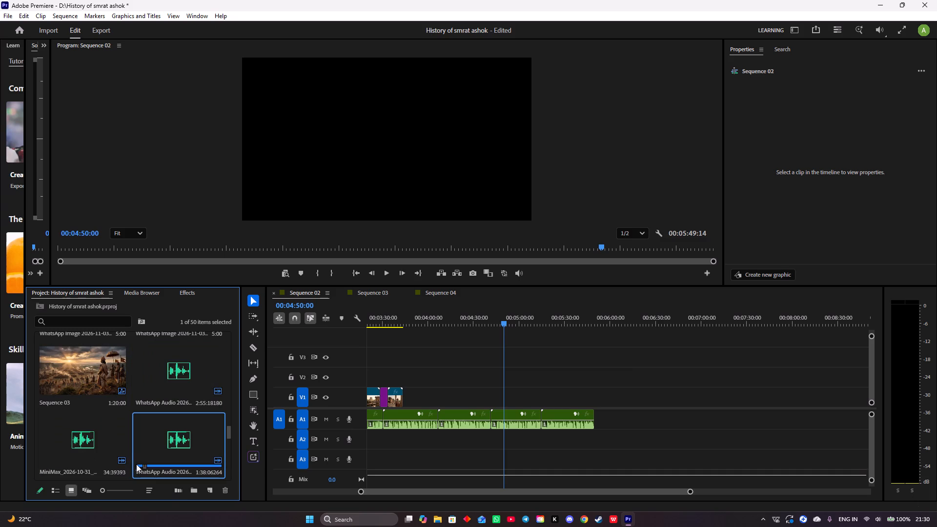
{"action": "key", "text": "space"}
{"action": "scroll", "coordinate": [136, 464], "scroll_direction": "down", "scroll_amount": 1}
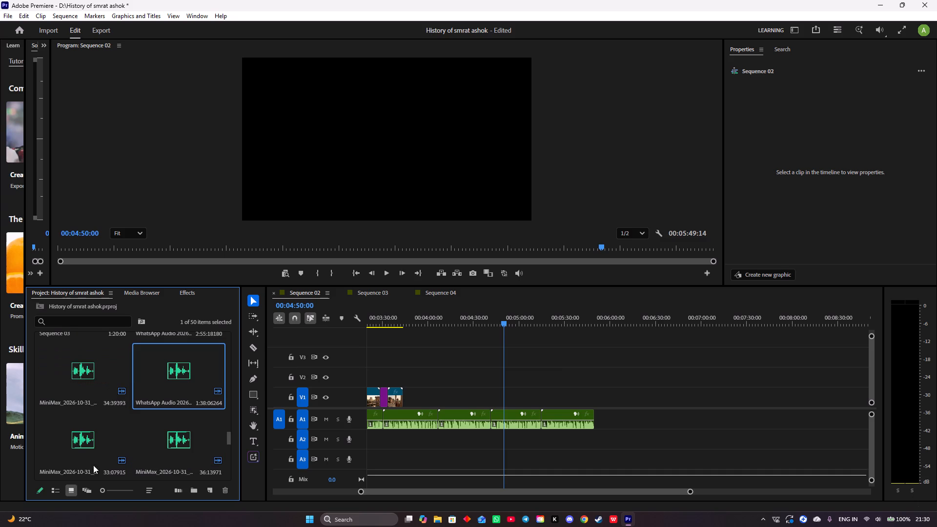
{"action": "left_click", "coordinate": [46, 464]}
{"action": "left_click", "coordinate": [41, 463]}
{"action": "key", "text": "space"}
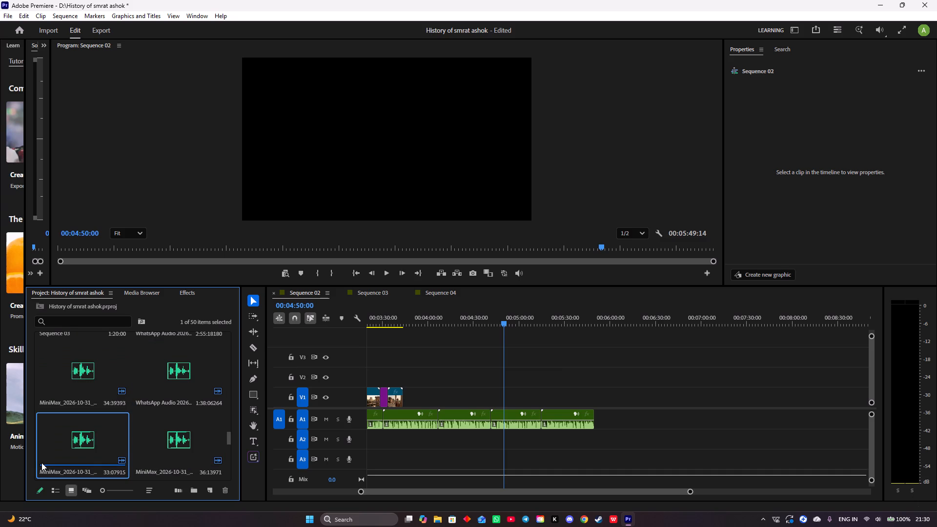
{"action": "scroll", "coordinate": [103, 454], "scroll_direction": "down", "scroll_amount": 1}
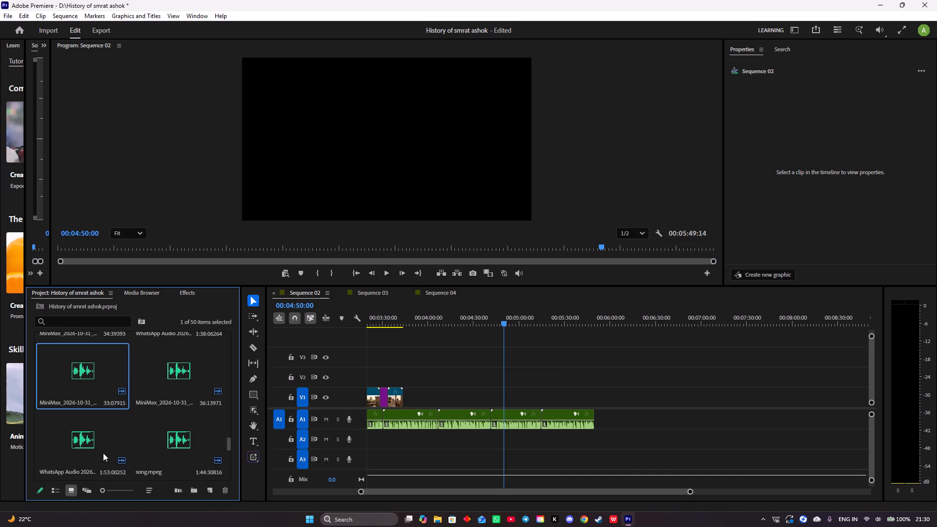
{"action": "left_click", "coordinate": [69, 447]}
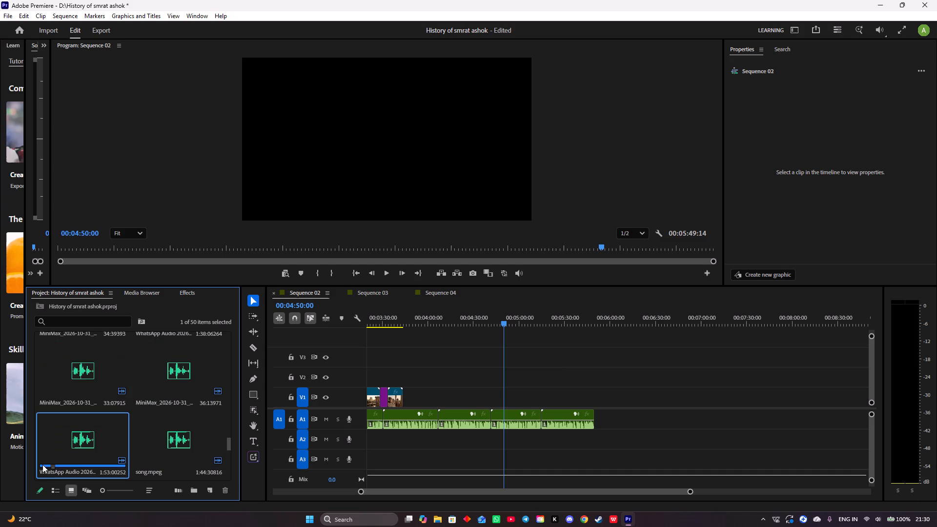
{"action": "left_click", "coordinate": [39, 464]}
{"action": "left_click", "coordinate": [41, 464]}
{"action": "left_click", "coordinate": [41, 464]}
{"action": "key", "text": "space"}
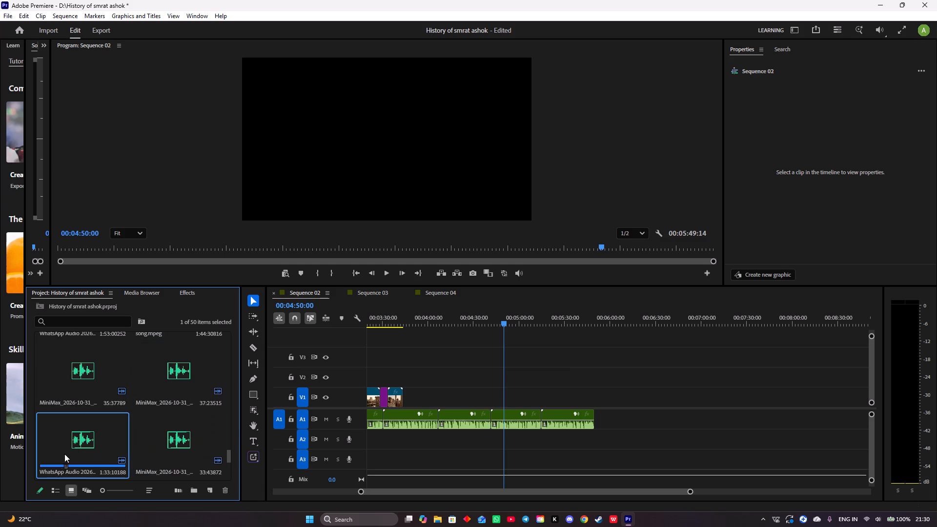
{"action": "left_click", "coordinate": [39, 465]}
{"action": "left_click", "coordinate": [41, 465]}
{"action": "key", "text": "space"}
{"action": "key", "text": "space"}
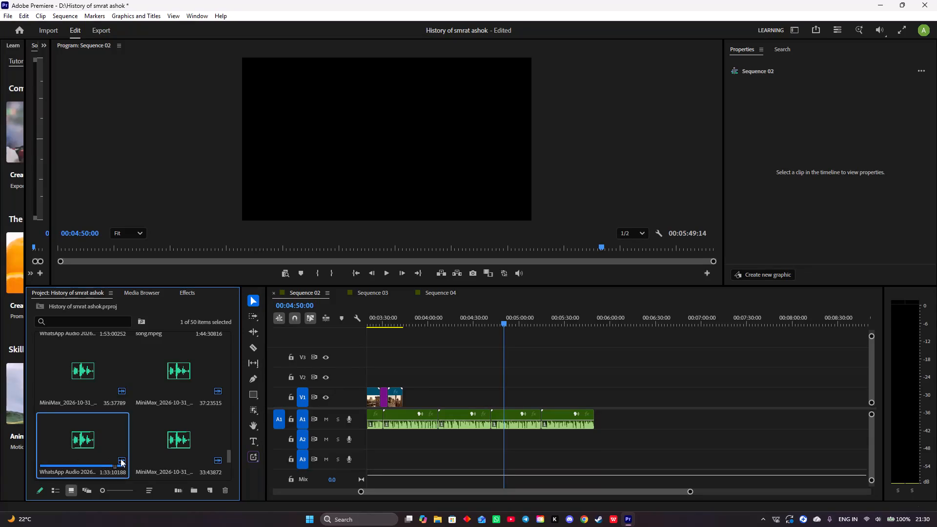
{"action": "left_click", "coordinate": [135, 459]}
{"action": "left_click", "coordinate": [138, 464]}
{"action": "key", "text": "space"}
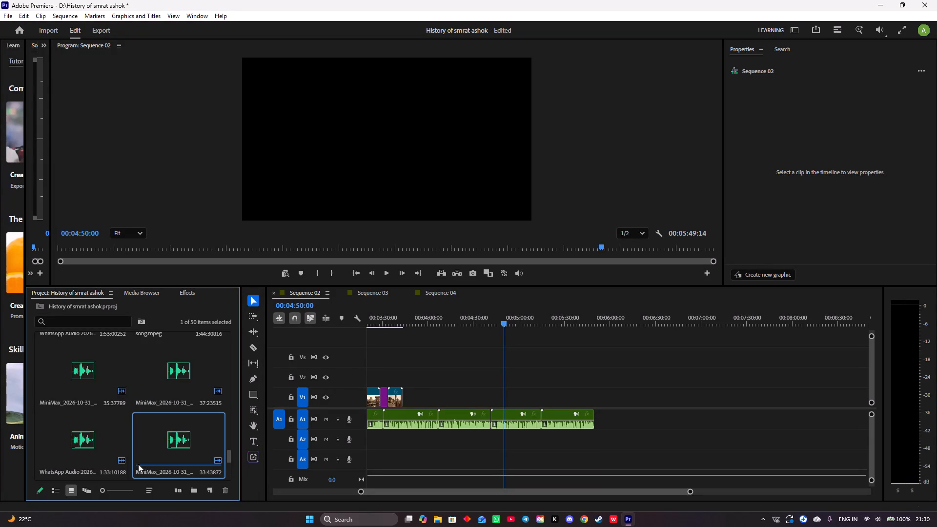
{"action": "key", "text": "space"}
Audition the 33:10790 and 39:14791 MiniMax voice clips to check whether either continues the narration.
{"action": "scroll", "coordinate": [96, 466], "scroll_direction": "down", "scroll_amount": 1}
{"action": "left_click", "coordinate": [75, 454]}
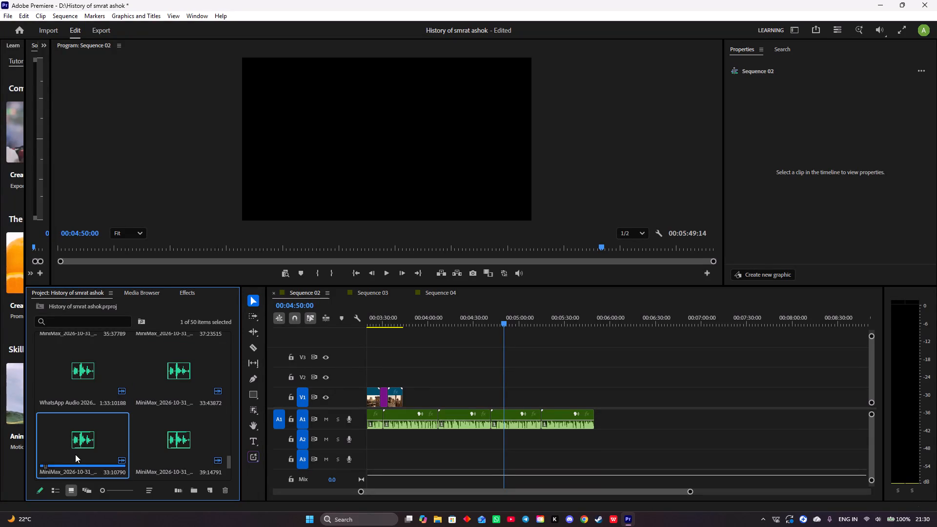
{"action": "left_click", "coordinate": [38, 465]}
{"action": "left_click", "coordinate": [41, 465]}
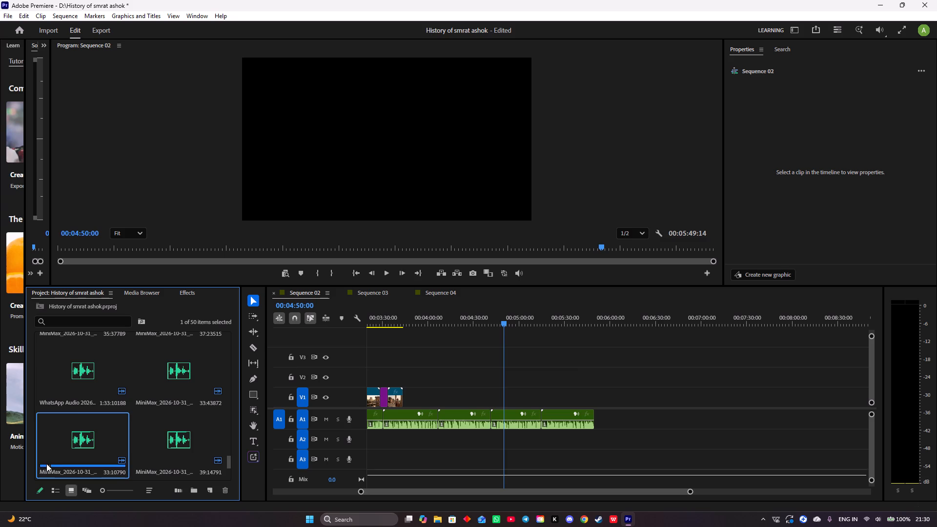
{"action": "left_click", "coordinate": [40, 463]}
{"action": "key", "text": "space"}
{"action": "key", "text": "space"}
{"action": "left_click", "coordinate": [146, 443]}
{"action": "left_click", "coordinate": [137, 462]}
{"action": "key", "text": "space"}
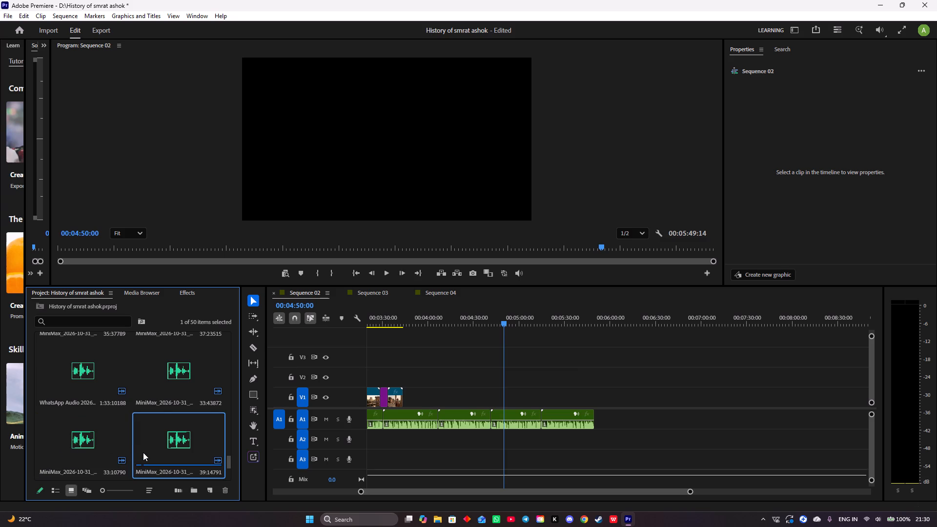
{"action": "key", "text": "space"}
Audition the 34:37858 and 34:18913 MiniMax voice clips to check whether either continues the narration.
{"action": "scroll", "coordinate": [119, 451], "scroll_direction": "down", "scroll_amount": 1}
{"action": "left_click", "coordinate": [64, 439]}
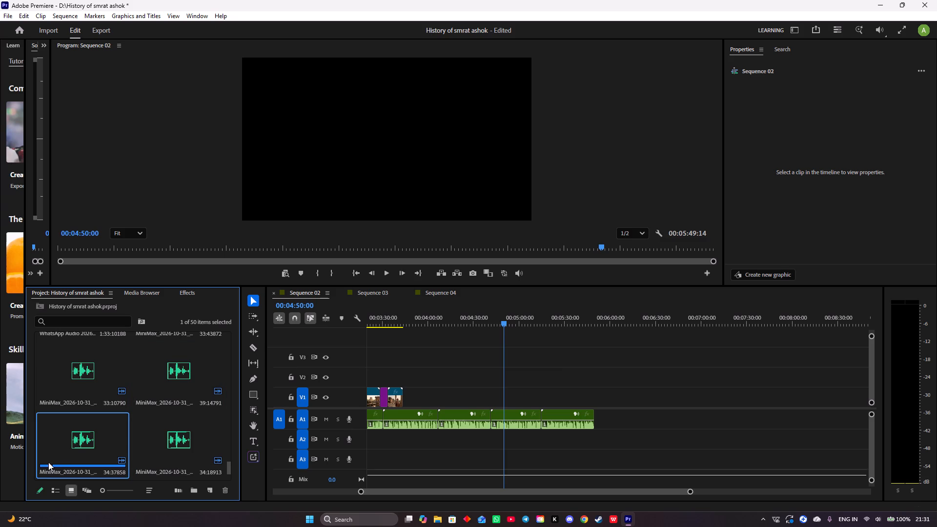
{"action": "left_click", "coordinate": [38, 464]}
{"action": "left_click", "coordinate": [44, 462]}
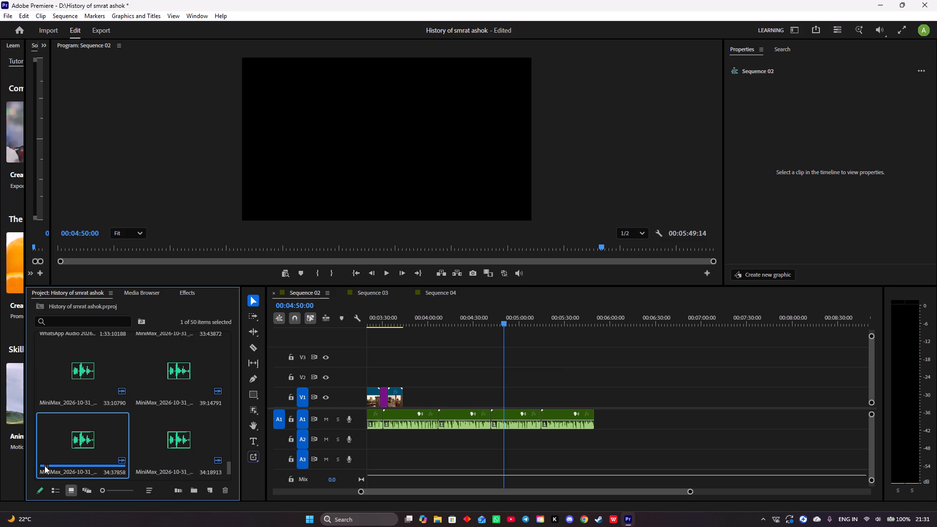
{"action": "left_click", "coordinate": [41, 464]}
{"action": "key", "text": "space"}
{"action": "key", "text": "space"}
{"action": "left_click", "coordinate": [159, 454]}
{"action": "left_click", "coordinate": [135, 464]}
{"action": "left_click", "coordinate": [140, 465]}
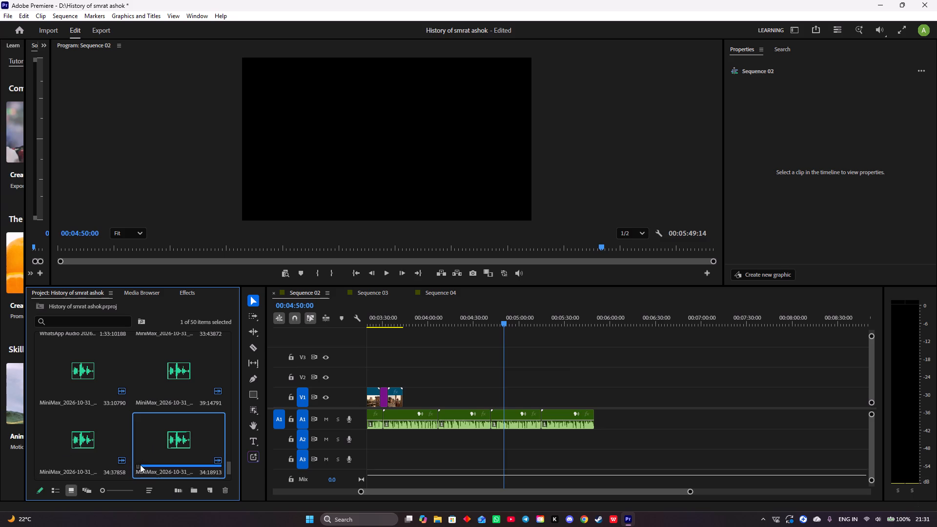
{"action": "left_click", "coordinate": [139, 466]}
{"action": "key", "text": "space"}
Audition the opening of the 32:13824 WhatsApp audio clip, replaying it from the start, for the next narration part.
{"action": "scroll", "coordinate": [108, 456], "scroll_direction": "down", "scroll_amount": 1}
{"action": "left_click", "coordinate": [66, 452]}
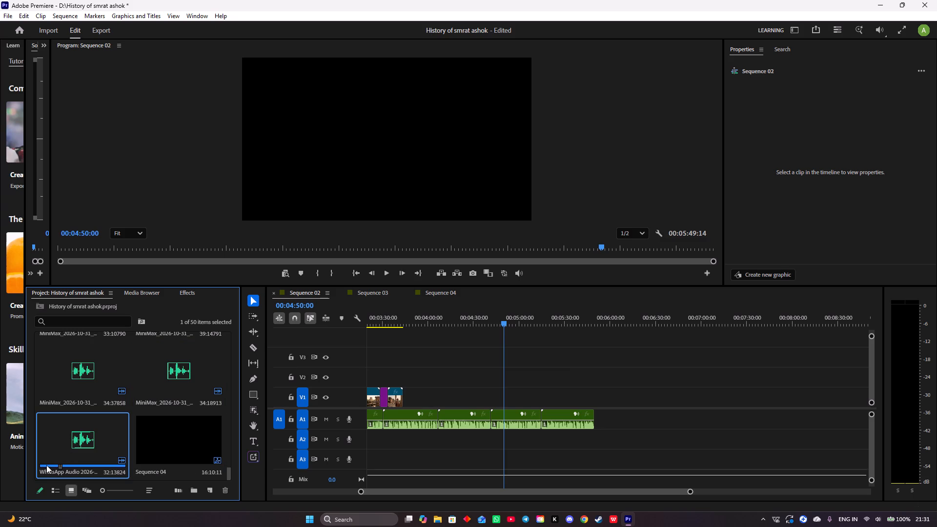
{"action": "left_click", "coordinate": [43, 464]}
{"action": "key", "text": "space"}
{"action": "left_click_drag", "start_coordinate": [42, 464], "coordinate": [37, 465]}
{"action": "key", "text": "space"}
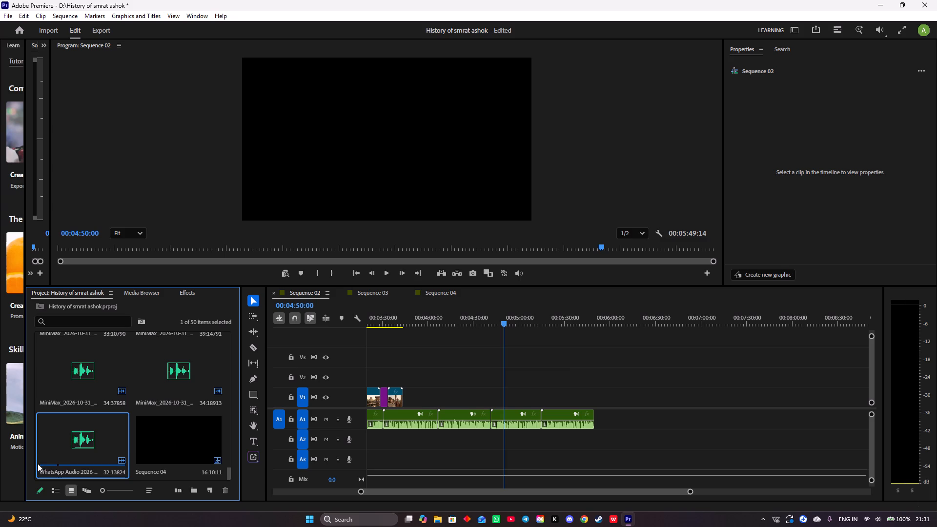
{"action": "left_click", "coordinate": [41, 464]}
{"action": "key", "text": "space"}
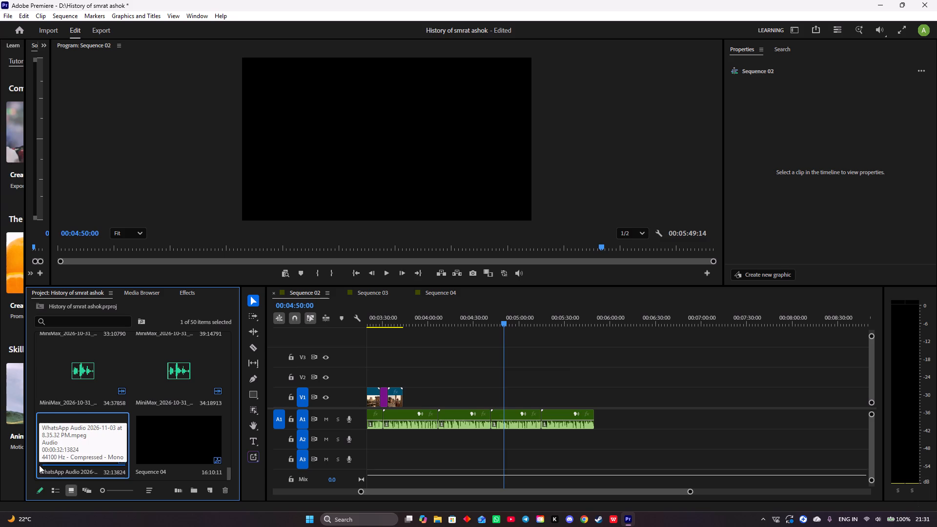
{"action": "key", "text": "space"}
{"action": "scroll", "coordinate": [66, 451], "scroll_direction": "down", "scroll_amount": 1}
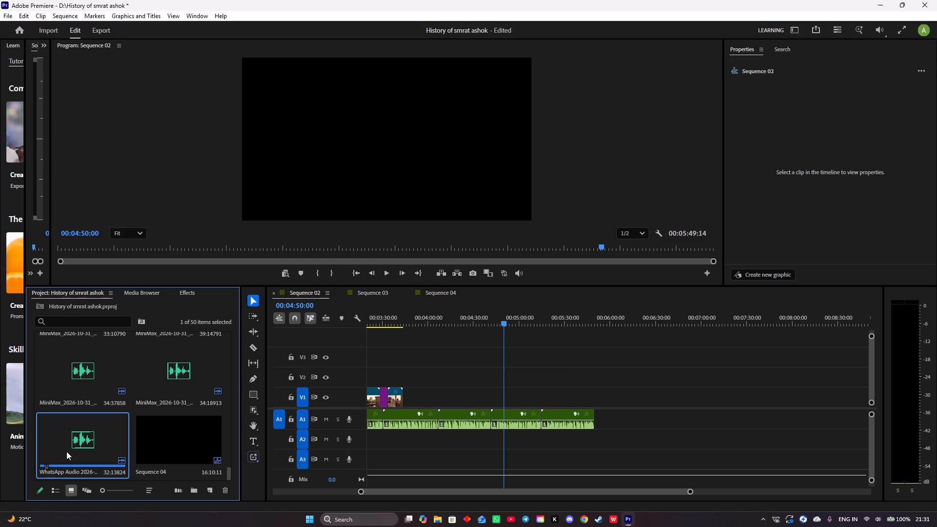
{"action": "scroll", "coordinate": [66, 451], "scroll_direction": "down", "scroll_amount": 1}
In File Explorer, open New folder (3) on New Volume (D:) and audition the opening of MiniMax_2026-10-31_16_34_36_Kind-hearted_Male, replaying it from the start.
{"action": "left_click", "coordinate": [436, 521]}
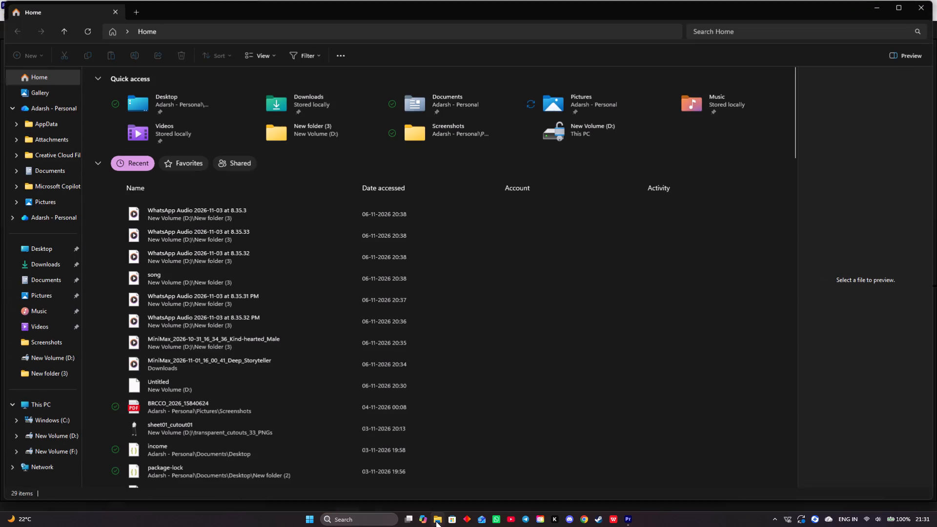
{"action": "left_click", "coordinate": [64, 271]}
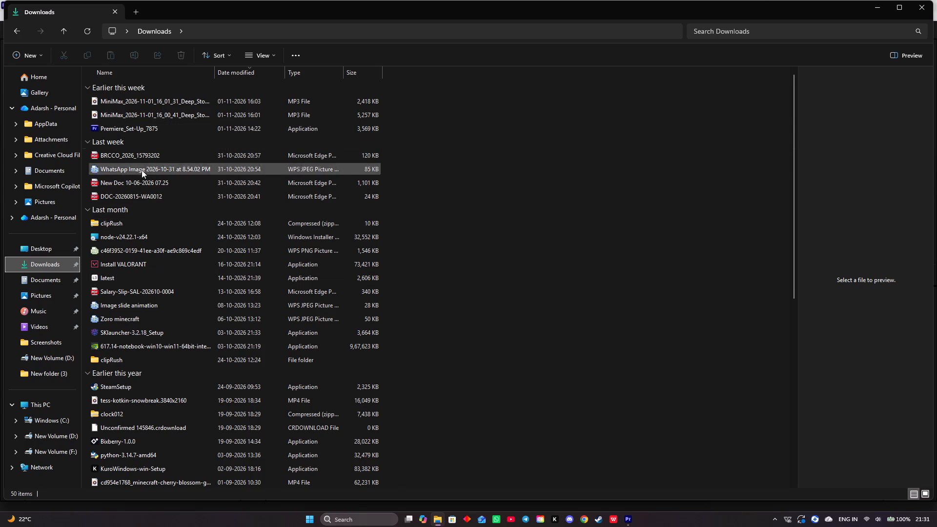
{"action": "left_click", "coordinate": [72, 357]}
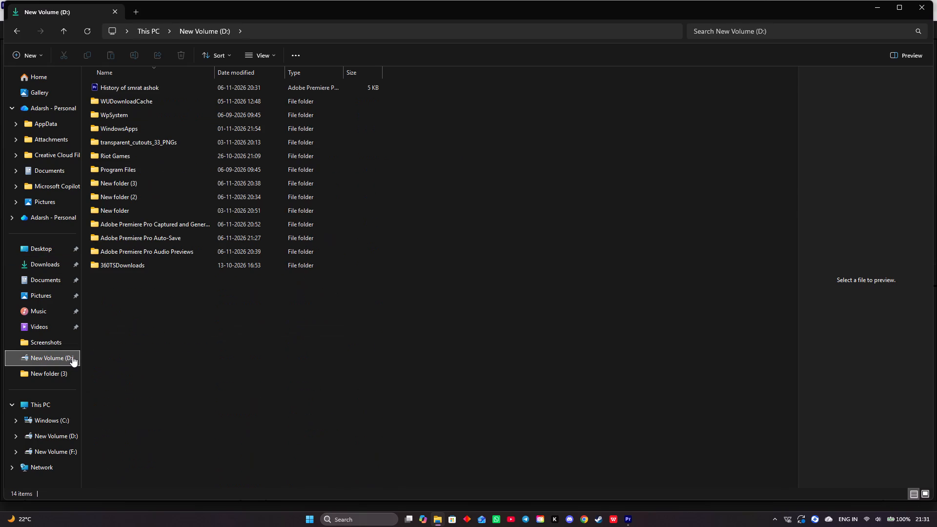
{"action": "double_click", "coordinate": [157, 180]}
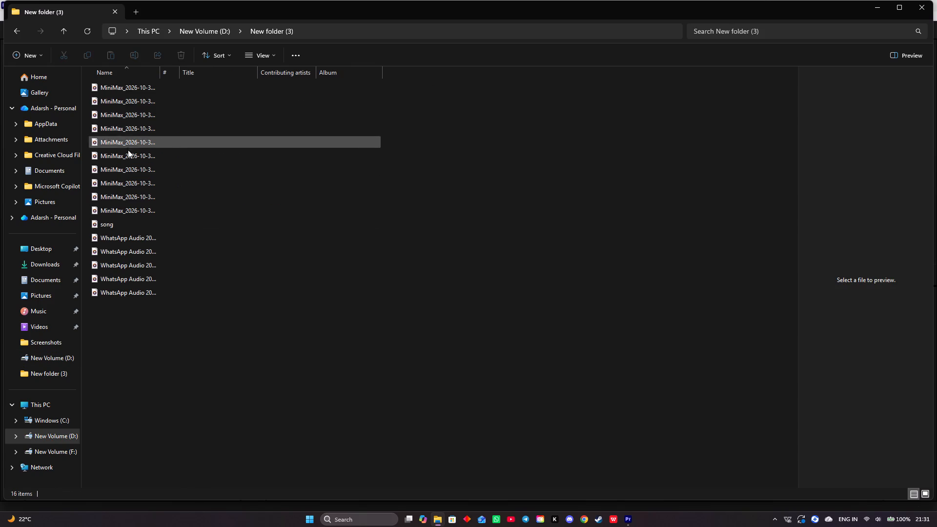
{"action": "double_click", "coordinate": [144, 92]}
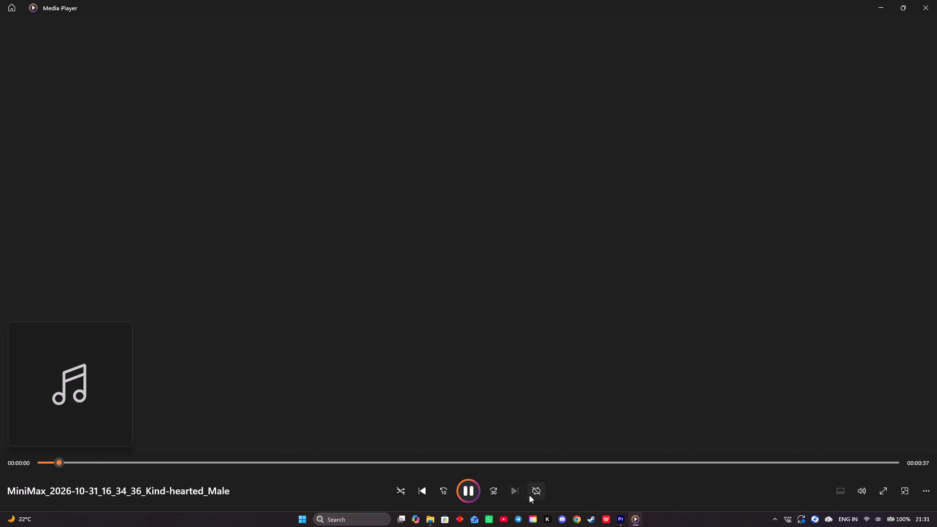
{"action": "left_click", "coordinate": [510, 491]}
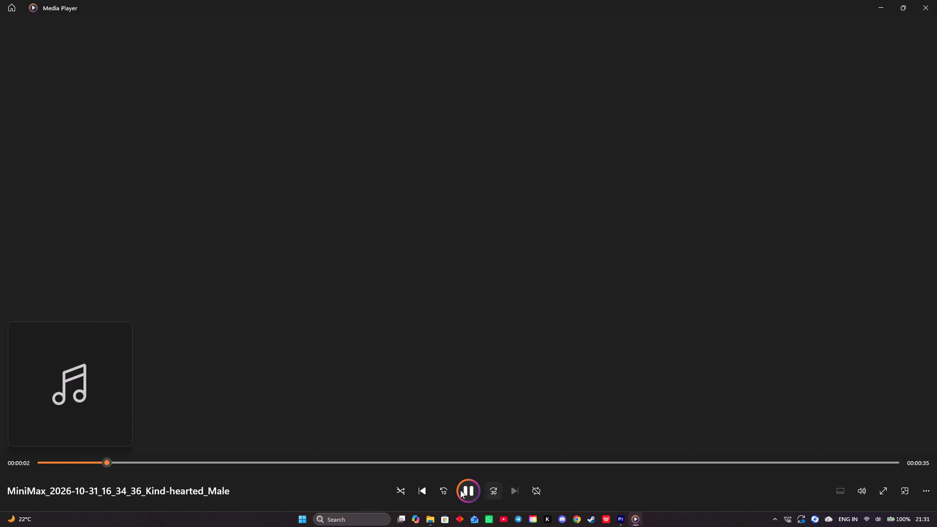
{"action": "left_click", "coordinate": [420, 491]}
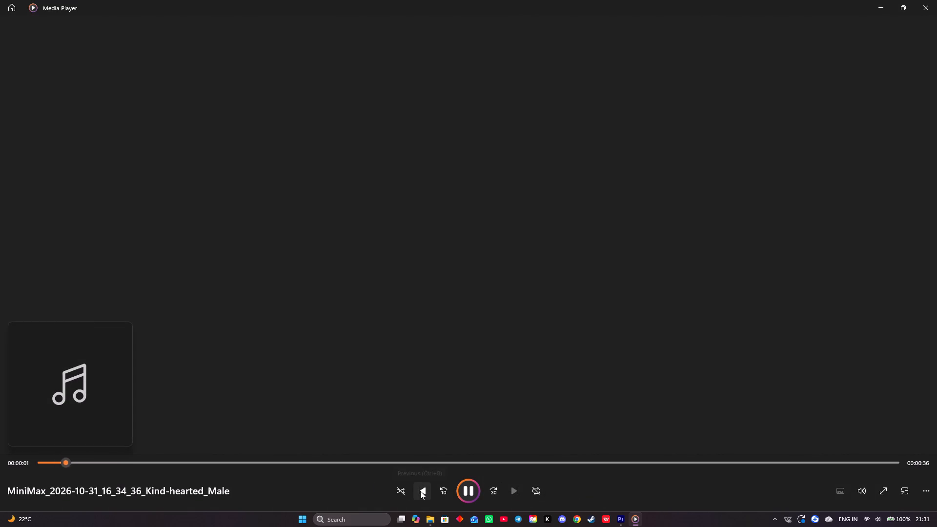
{"action": "left_click", "coordinate": [420, 491]}
{"action": "left_click", "coordinate": [936, 0]}
Audition the openings of MiniMax_2026-10-31_16_35_13_Kind-hearted_Male and the two MiniMax files listed after it to find the next narration part.
{"action": "double_click", "coordinate": [187, 104]}
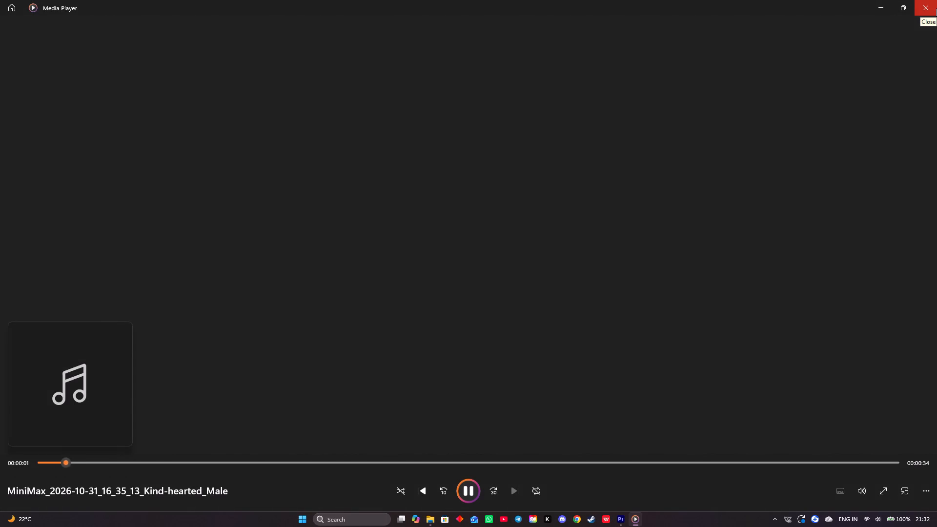
{"action": "left_click", "coordinate": [936, 8]}
{"action": "double_click", "coordinate": [194, 114]}
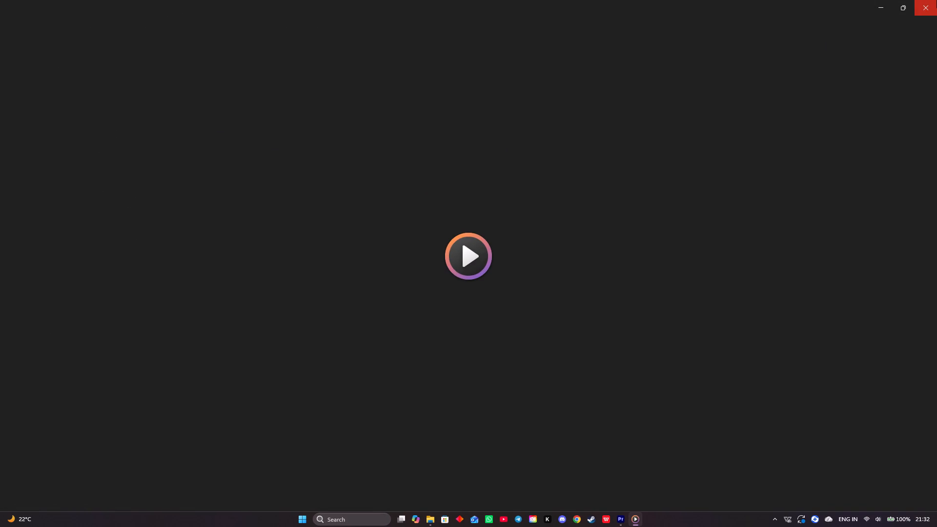
{"action": "left_click", "coordinate": [936, 0]}
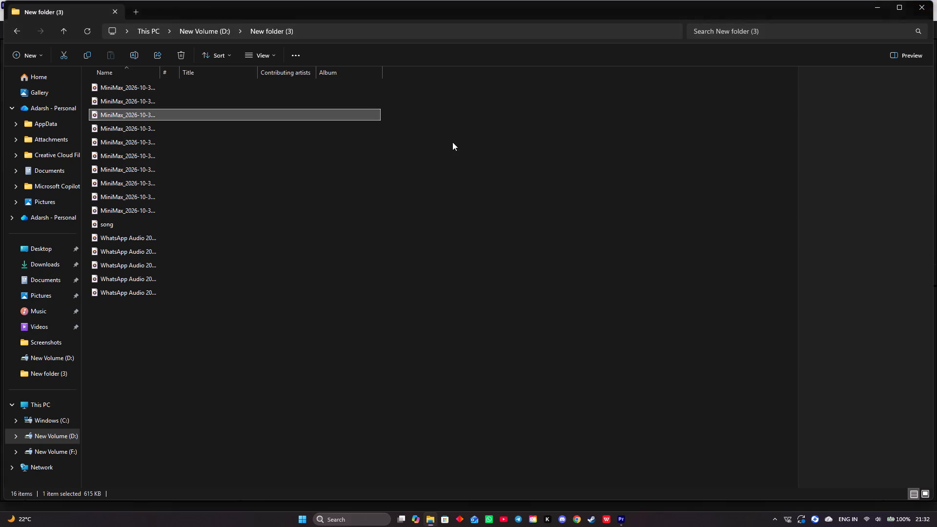
{"action": "double_click", "coordinate": [97, 127]}
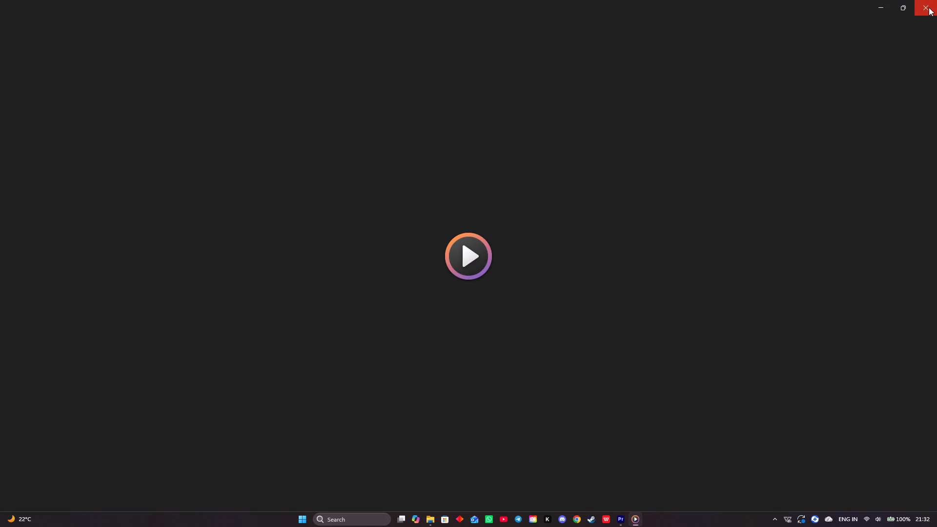
{"action": "left_click", "coordinate": [929, 7]}
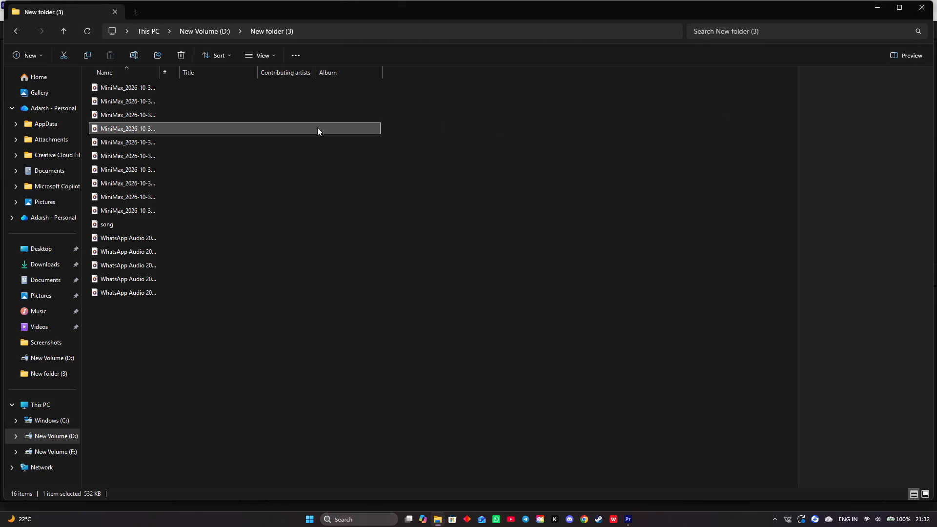
Audition the fifth to ninth MiniMax files in New folder (3), from 16_44_52 through 16_59_31, for the next narration part.
{"action": "double_click", "coordinate": [108, 146]}
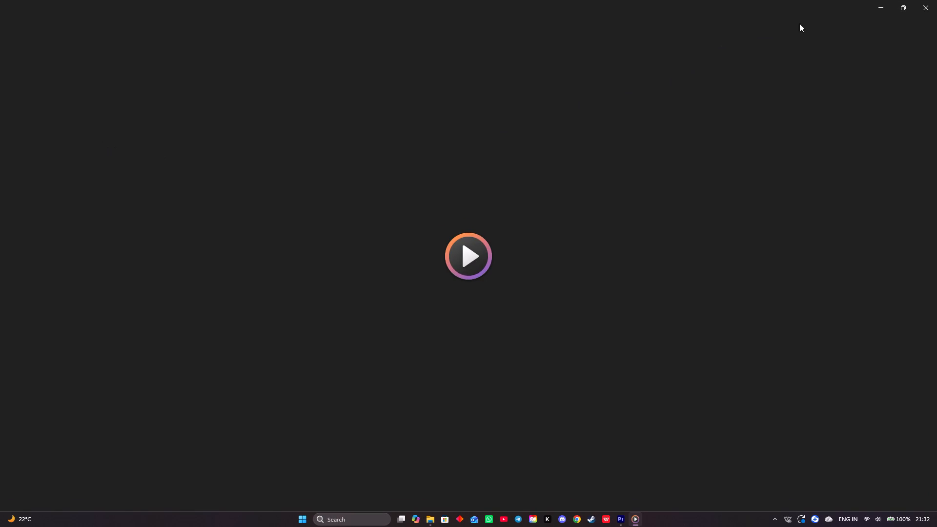
{"action": "left_click", "coordinate": [922, 4]}
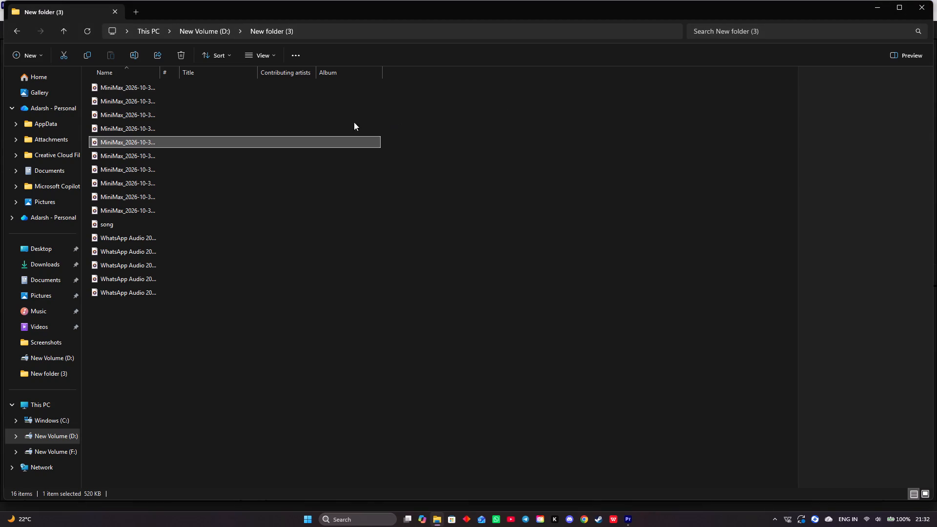
{"action": "double_click", "coordinate": [190, 161]}
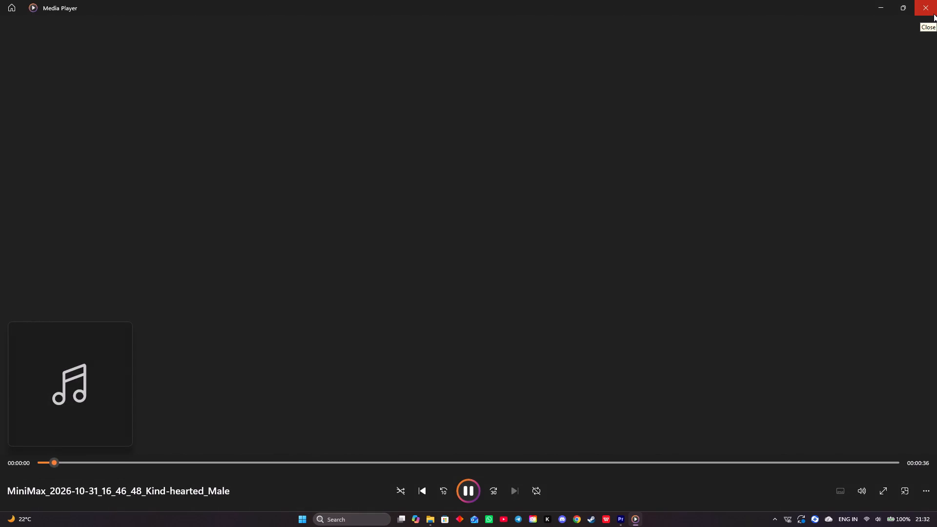
{"action": "left_click", "coordinate": [934, 14]}
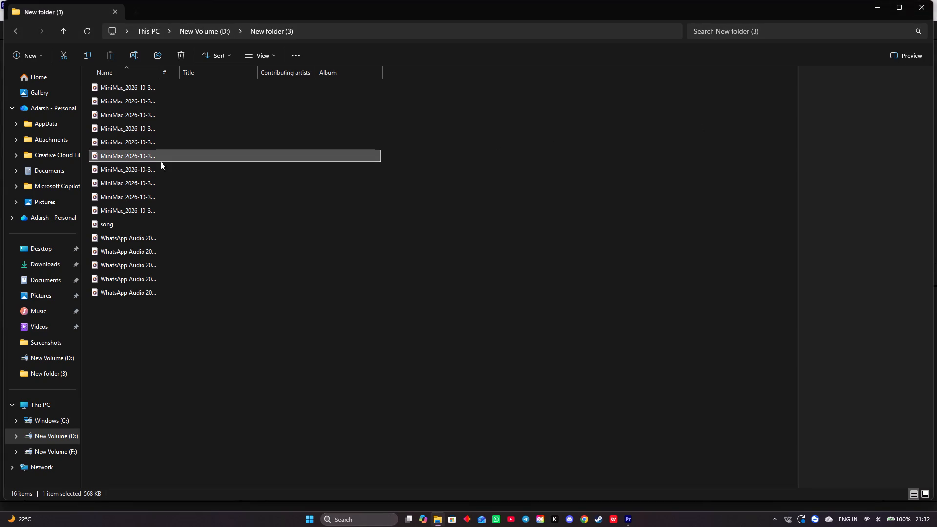
{"action": "double_click", "coordinate": [166, 168]}
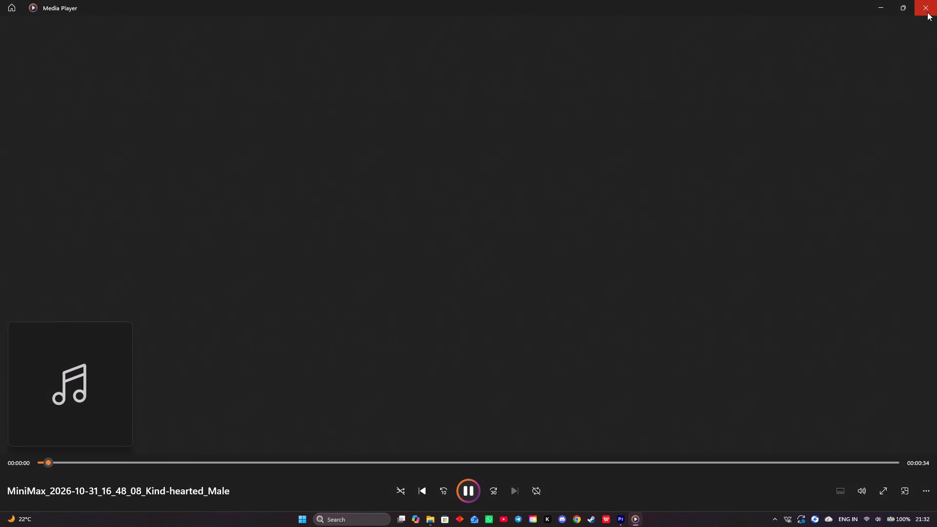
{"action": "left_click", "coordinate": [927, 12]}
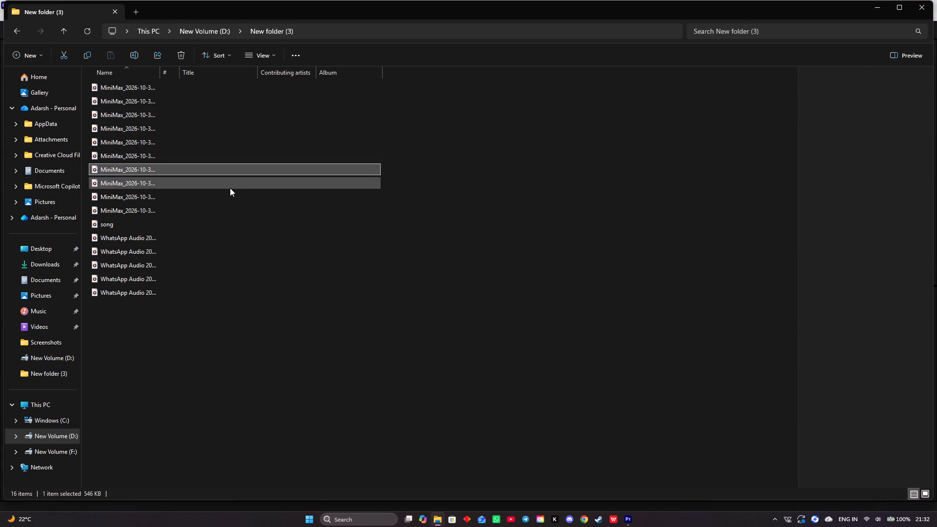
{"action": "double_click", "coordinate": [208, 185]}
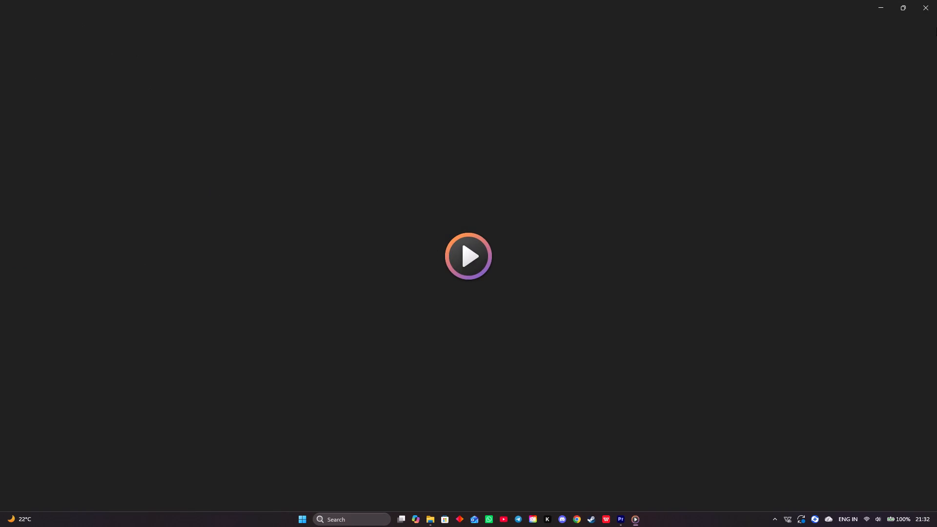
{"action": "left_click", "coordinate": [927, 0]}
{"action": "left_click", "coordinate": [152, 203]}
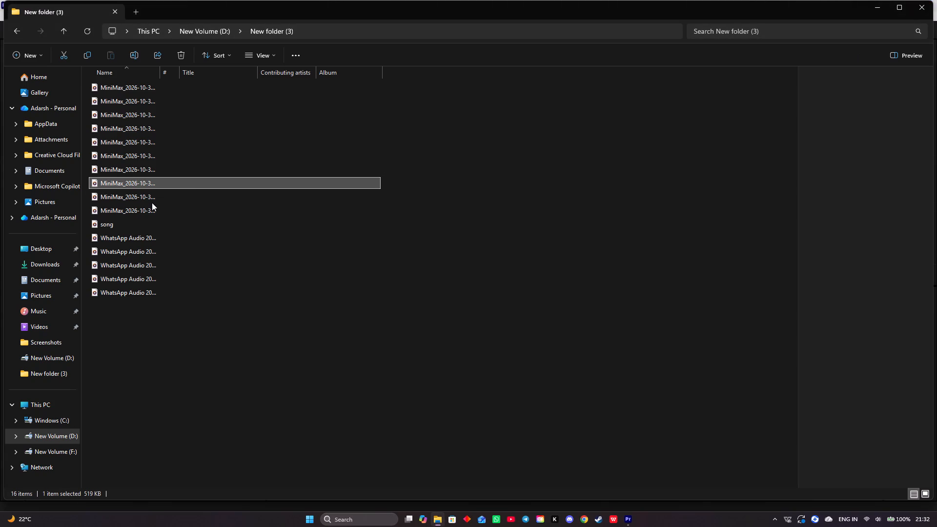
{"action": "double_click", "coordinate": [146, 199]}
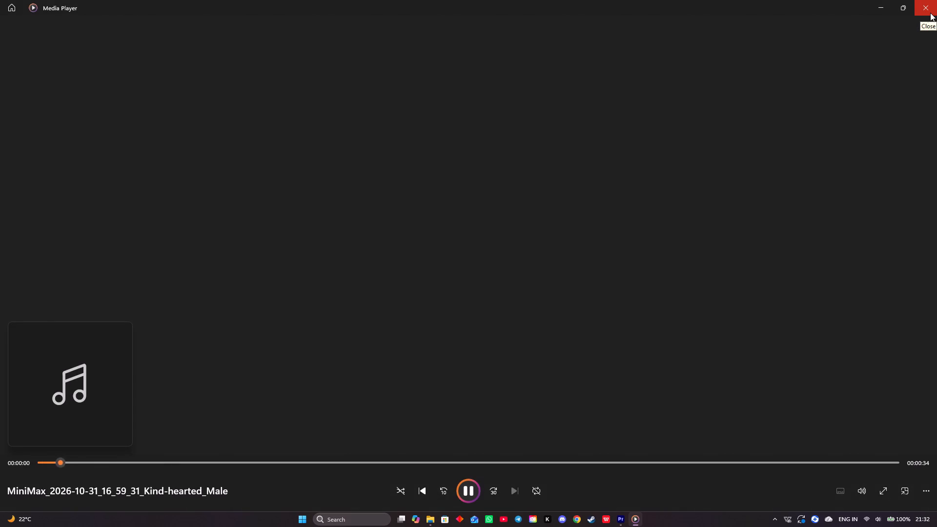
{"action": "left_click", "coordinate": [930, 13]}
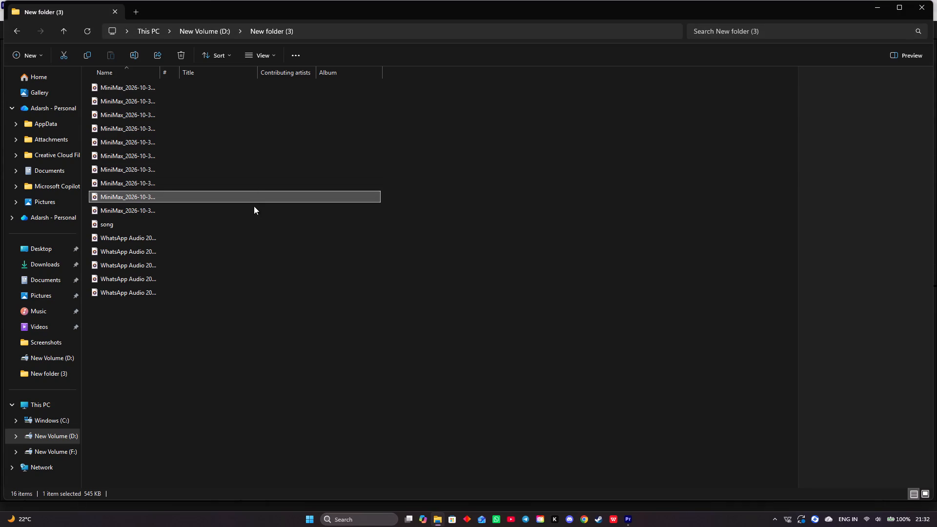
Audition the tenth and last MiniMax file in New folder (3) for the next narration part.
{"action": "double_click", "coordinate": [252, 210]}
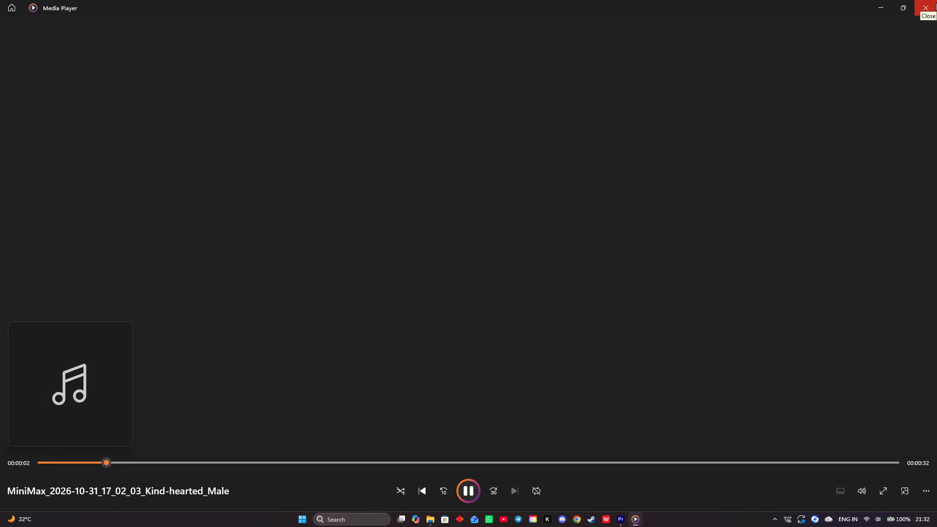
Audition the first WhatsApp audio file in New folder (3) in Media Player for the next narration part.
{"action": "left_click", "coordinate": [936, 2]}
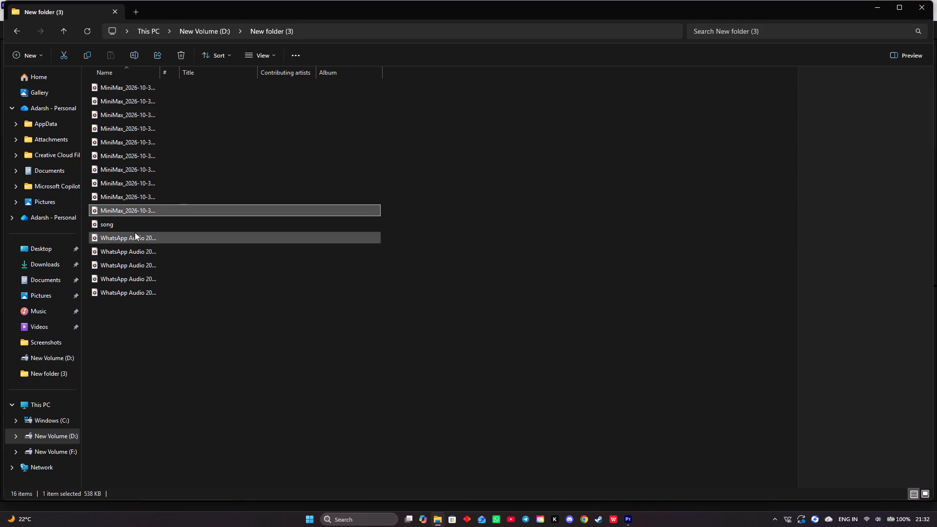
{"action": "double_click", "coordinate": [135, 232]}
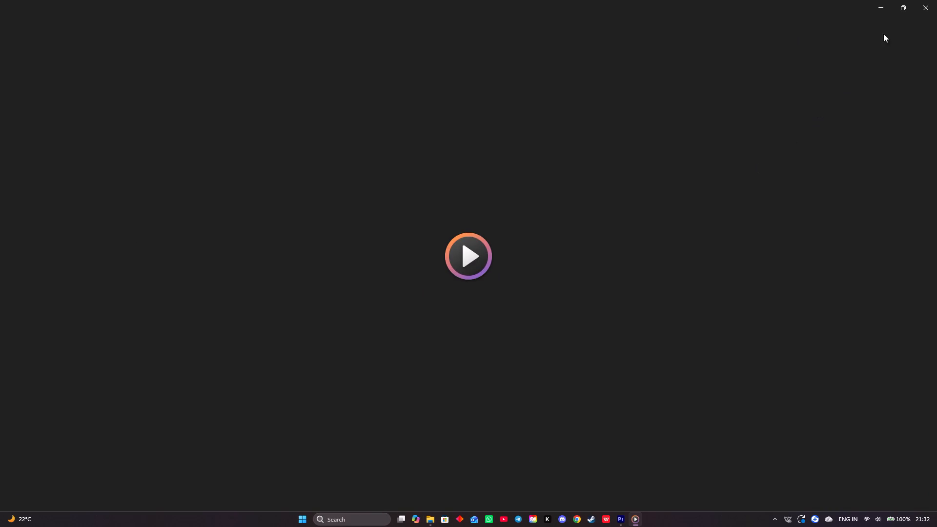
{"action": "left_click", "coordinate": [922, 0]}
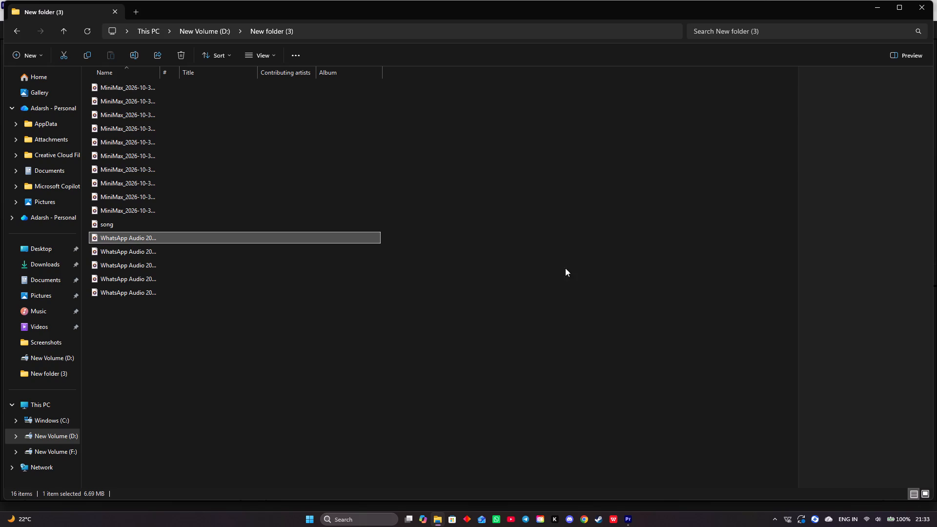
Open the Downloads folder in File Explorer to look for the next narration clip.
{"action": "left_click", "coordinate": [45, 270]}
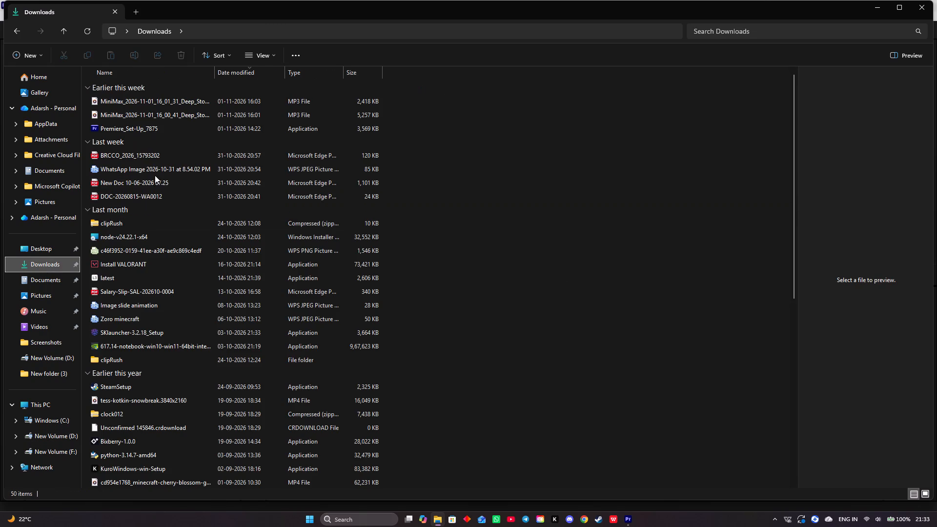
Delete the Install VALORANT application and the Image slide animation and Zoro minecraft pictures from the Downloads folder.
{"action": "right_click", "coordinate": [139, 263]}
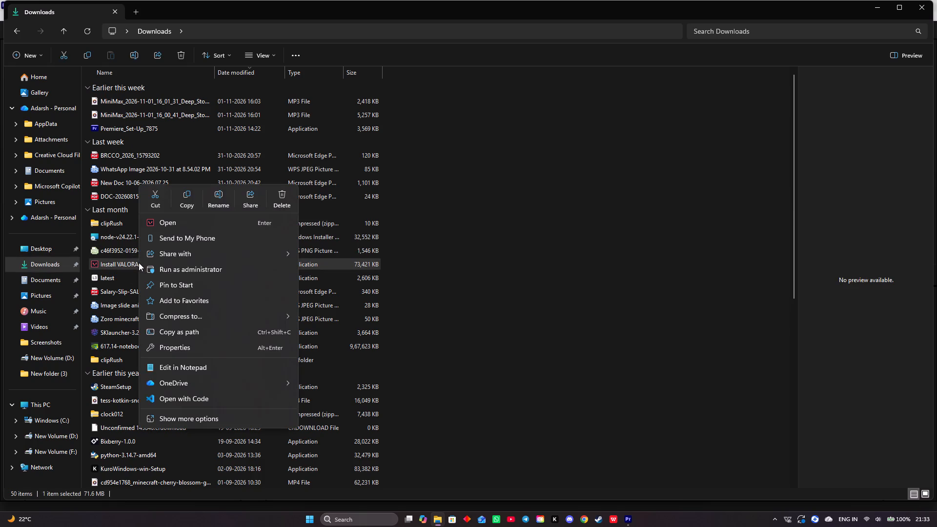
{"action": "left_click", "coordinate": [285, 197]}
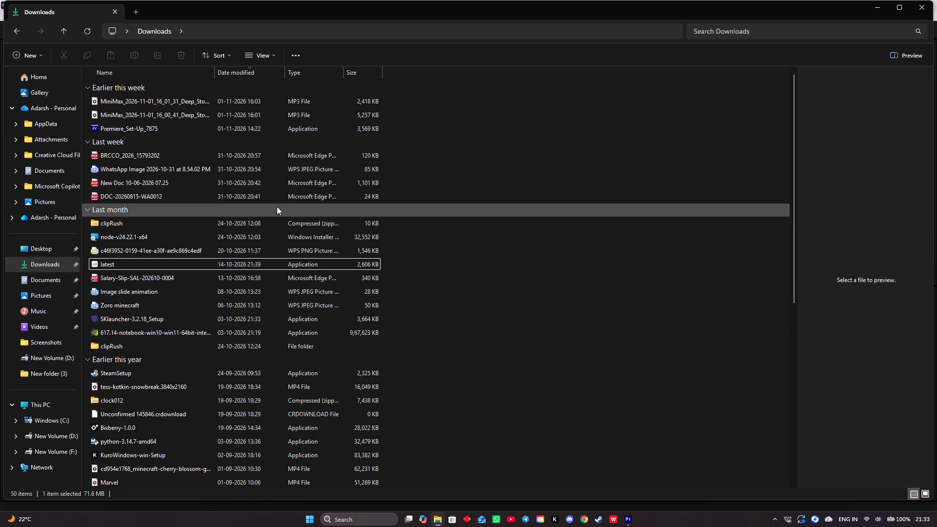
{"action": "right_click", "coordinate": [138, 293]}
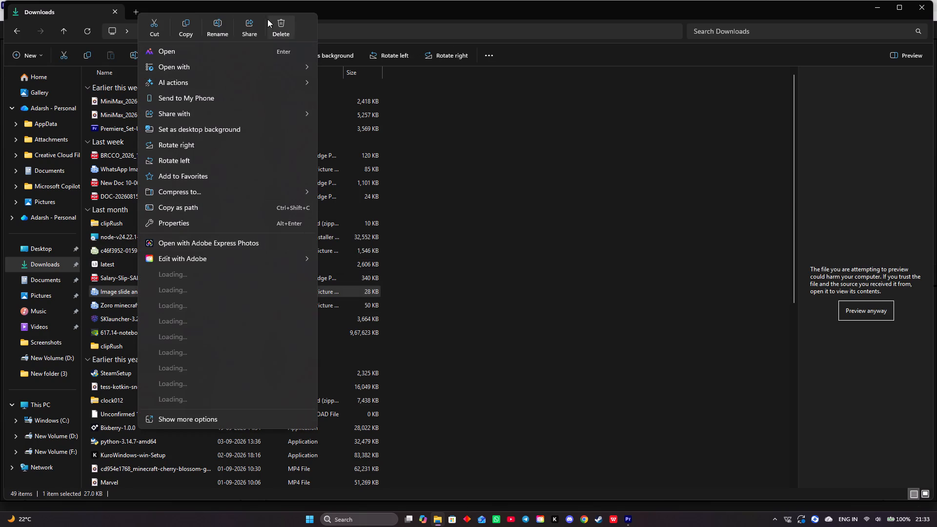
{"action": "left_click", "coordinate": [275, 21]}
{"action": "right_click", "coordinate": [138, 290]}
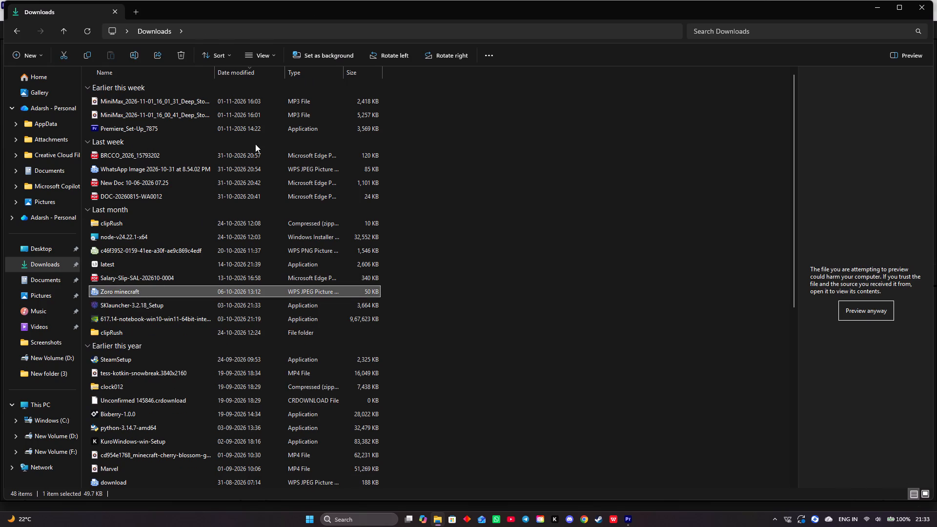
{"action": "left_click", "coordinate": [289, 29]}
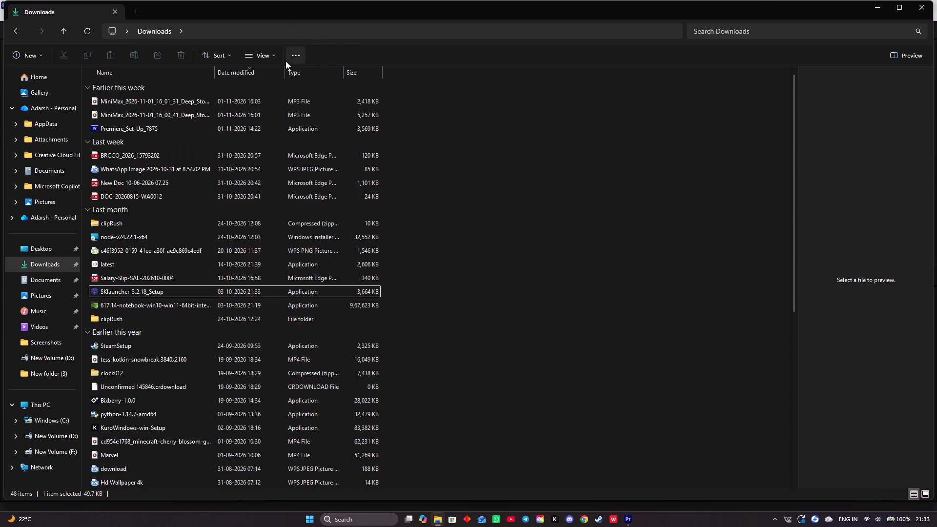